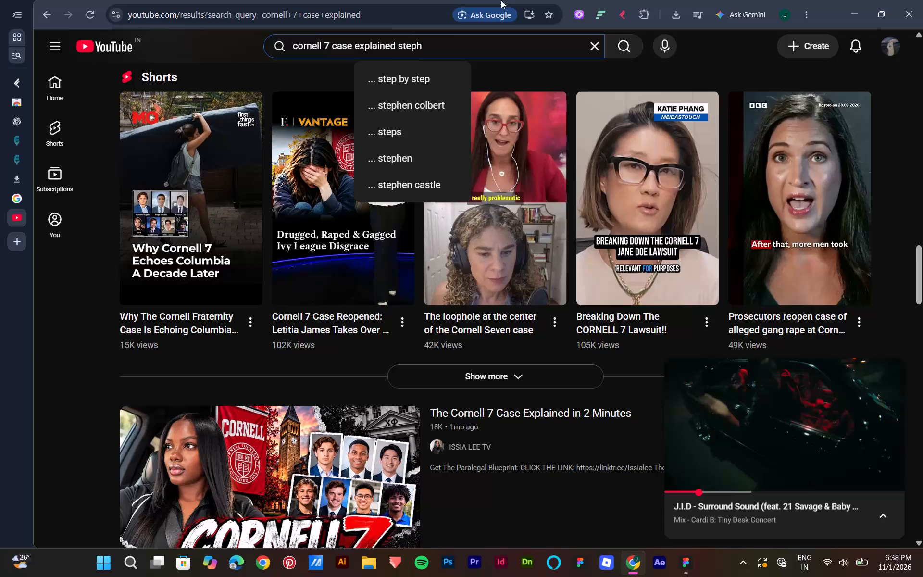
Search YouTube for "cornell 7 case explained stephanie soo" and look through the video results.
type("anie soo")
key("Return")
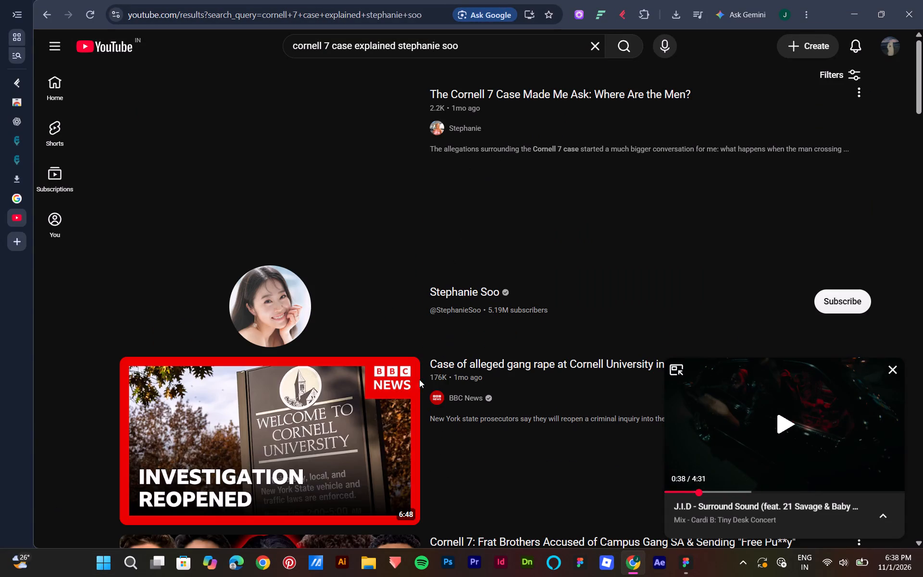
scroll(416, 365, "down", 7)
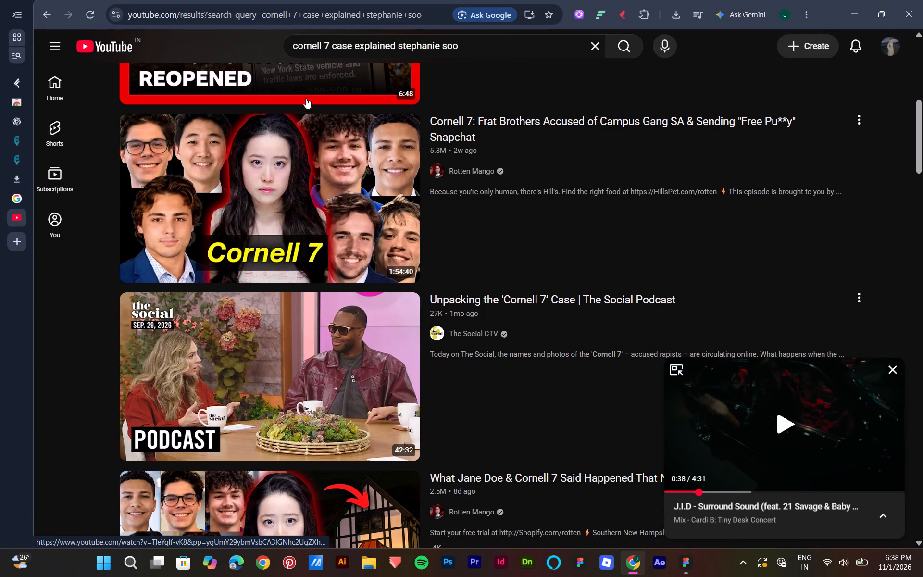
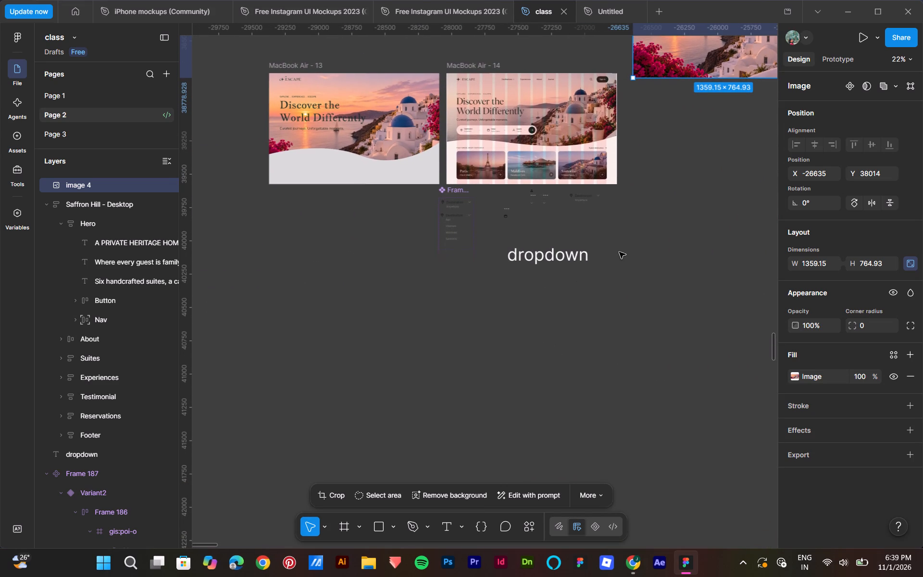
Look over the MacBook Air - 13 and MacBook Air - 14 travel page designs and the destination dropdown components beneath them.
scroll(612, 257, "down", 3)
scroll(612, 257, "up", 8)
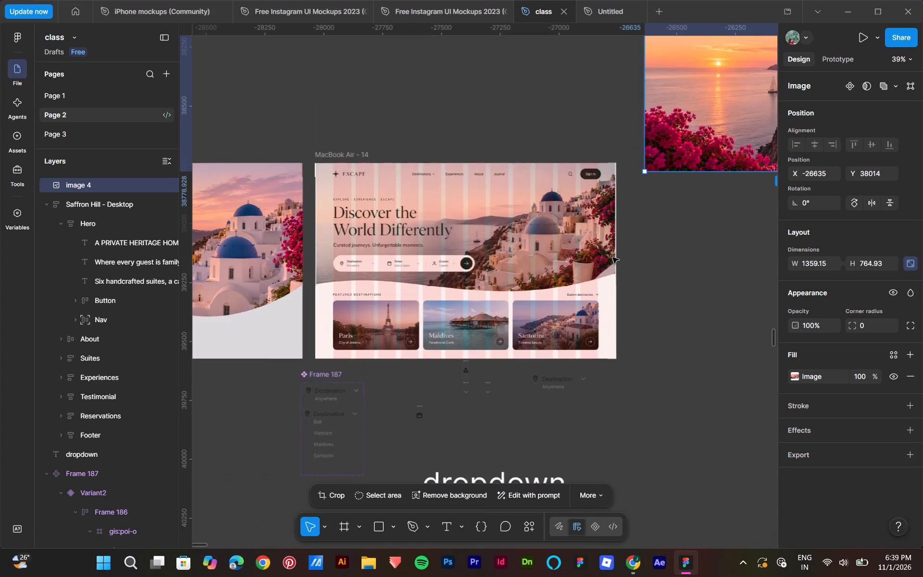
scroll(612, 257, "down", 7)
scroll(612, 257, "up", 4)
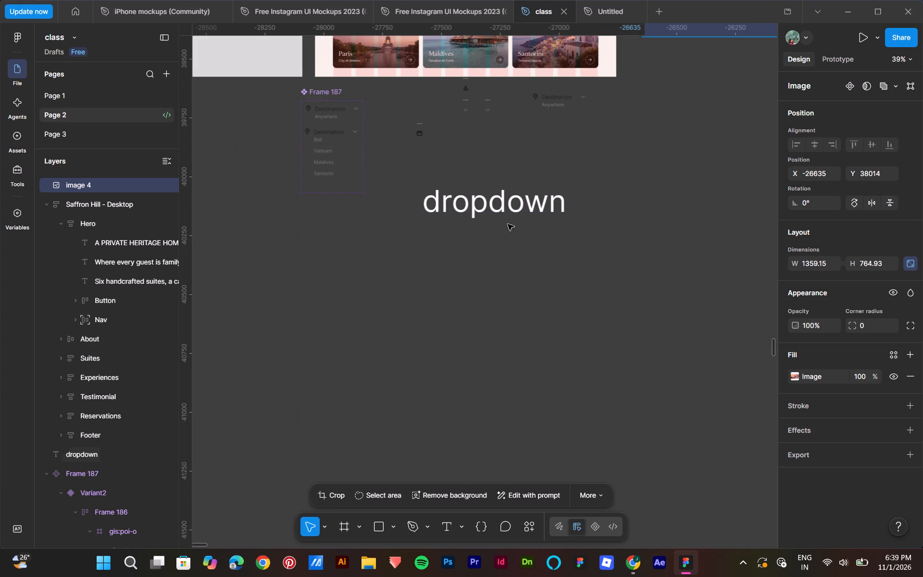
scroll(507, 262, "up", 4)
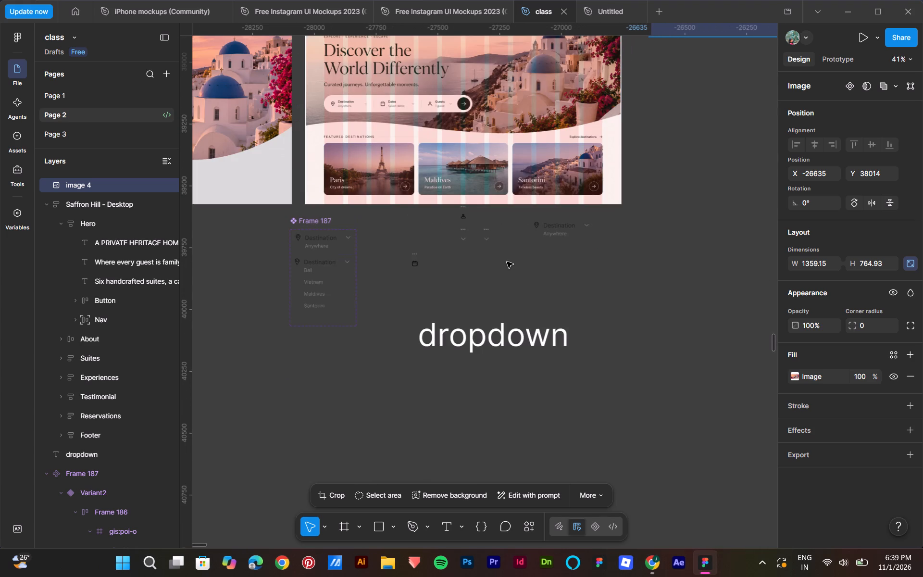
scroll(509, 261, "right", 1)
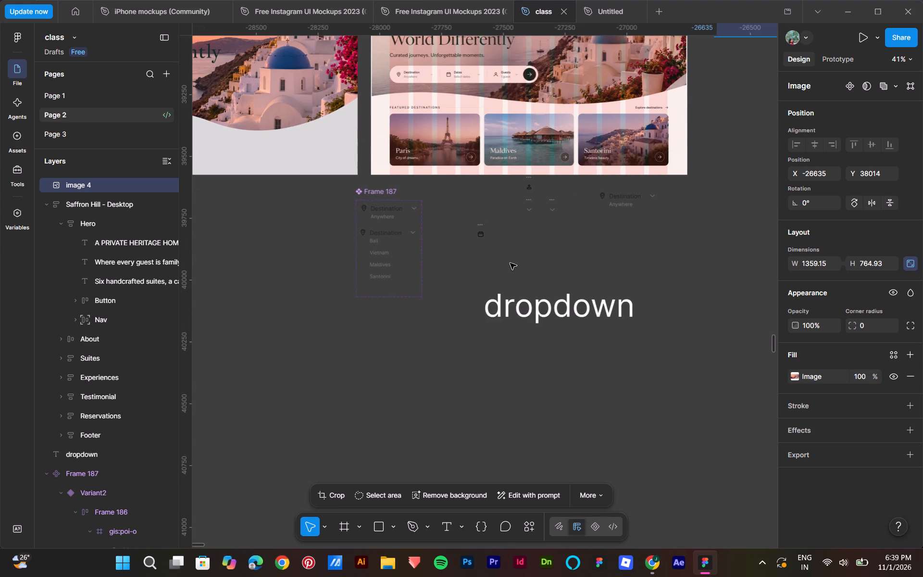
scroll(510, 263, "up", 1)
scroll(510, 263, "right", 1)
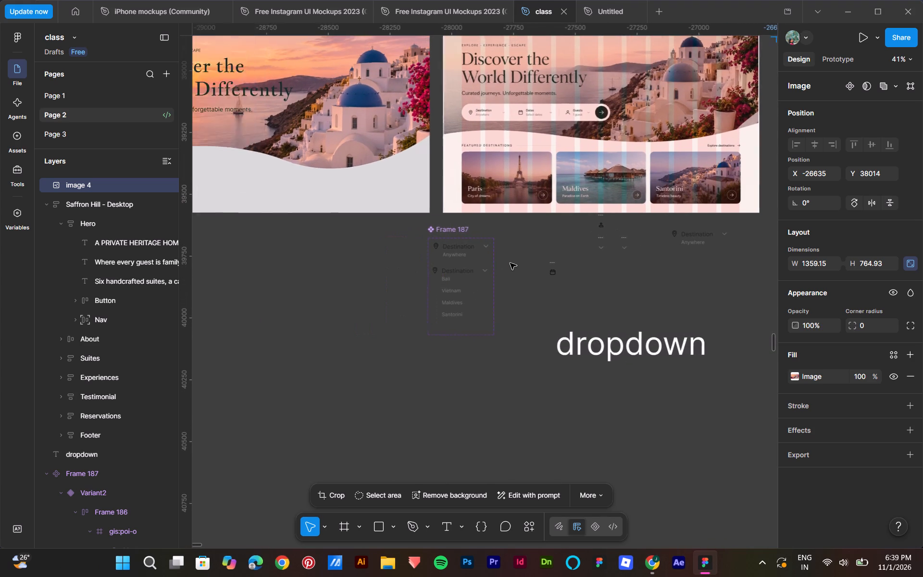
scroll(510, 263, "right", 1)
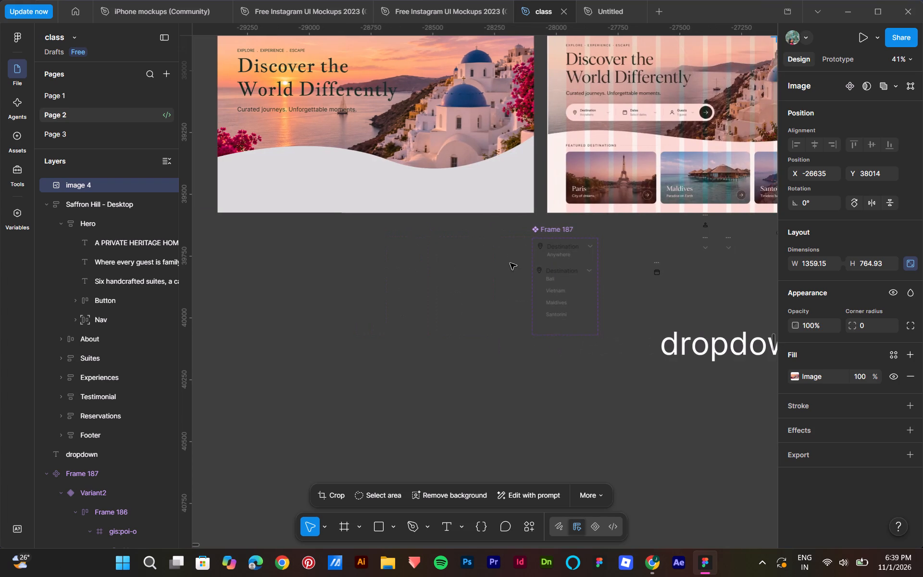
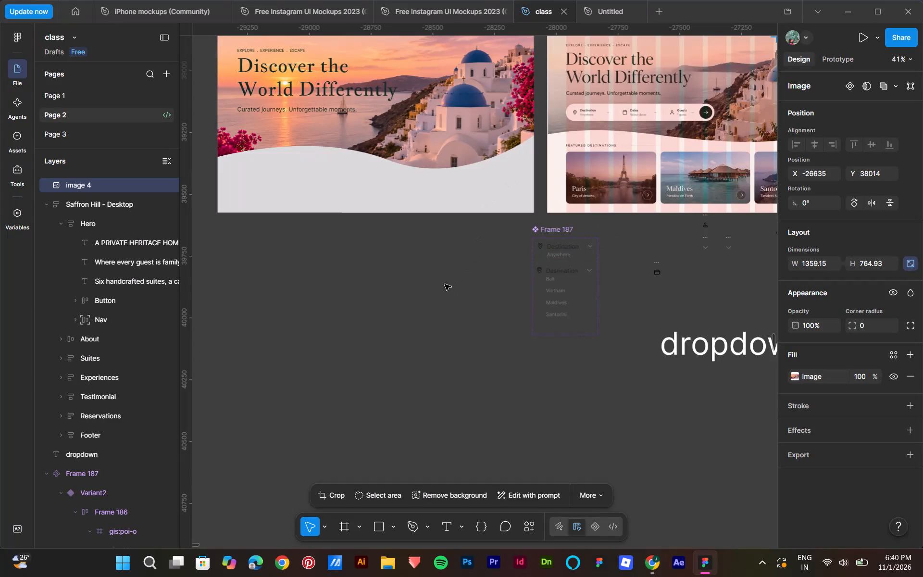
Place a copy of the default Destination dropdown from Frame 187 on the MacBook Air - 13 frame at X 88, Y 603.
scroll(443, 279, "down", 1)
middle_click_drag(443, 279, 502, 347)
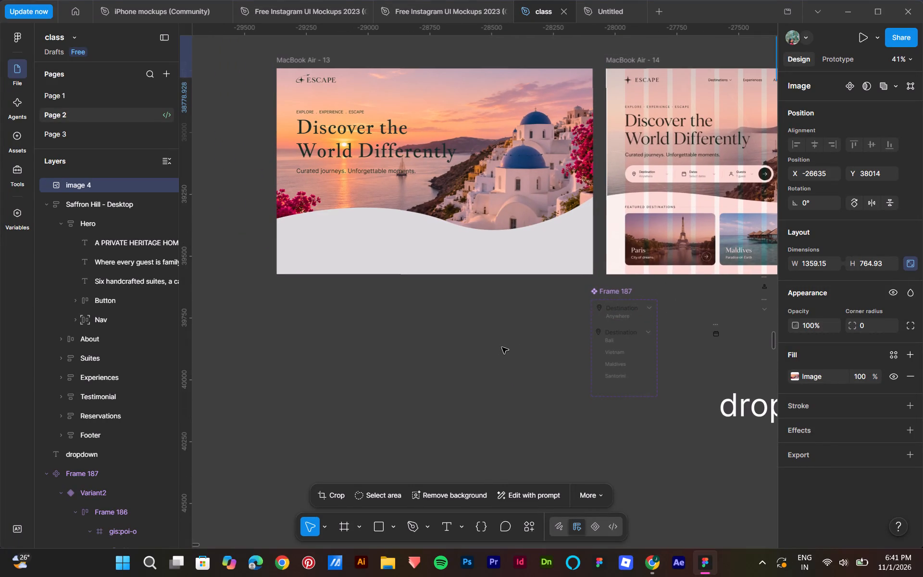
left_click(635, 312)
left_click_drag(637, 310, 343, 225)
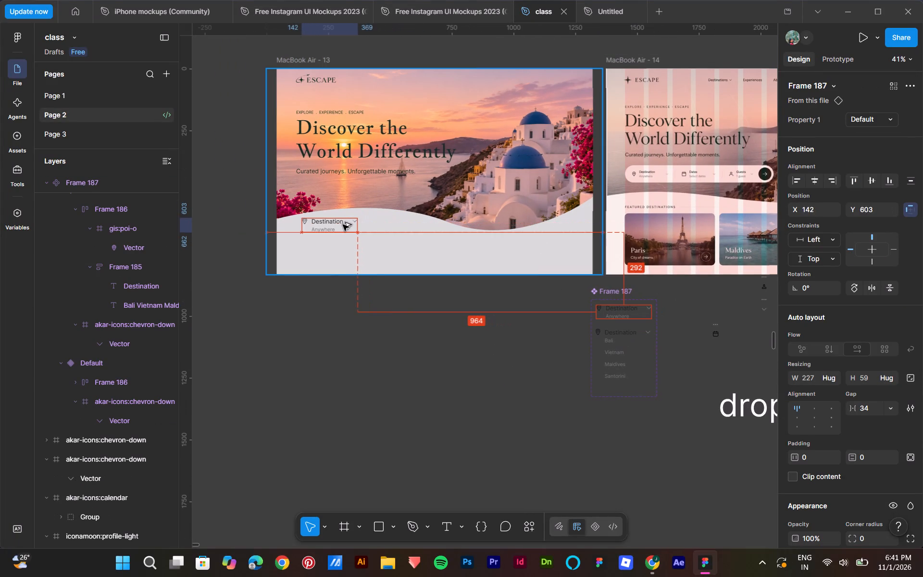
left_click_drag(343, 225, 330, 224)
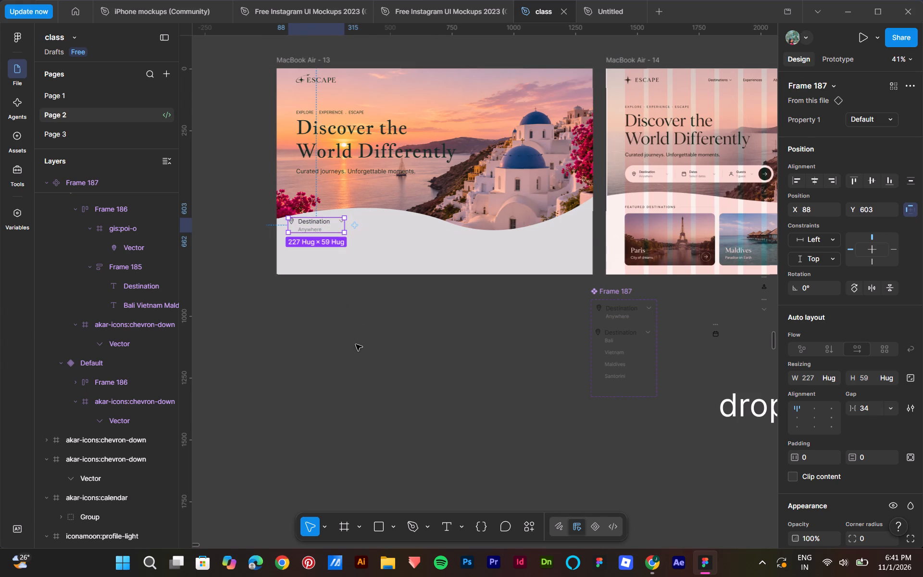
left_click(357, 347)
Preview the MacBook Air - 13 frame and test opening and closing the Destination dropdown with its chevron, then close the preview.
left_click(296, 61)
key("shift+space")
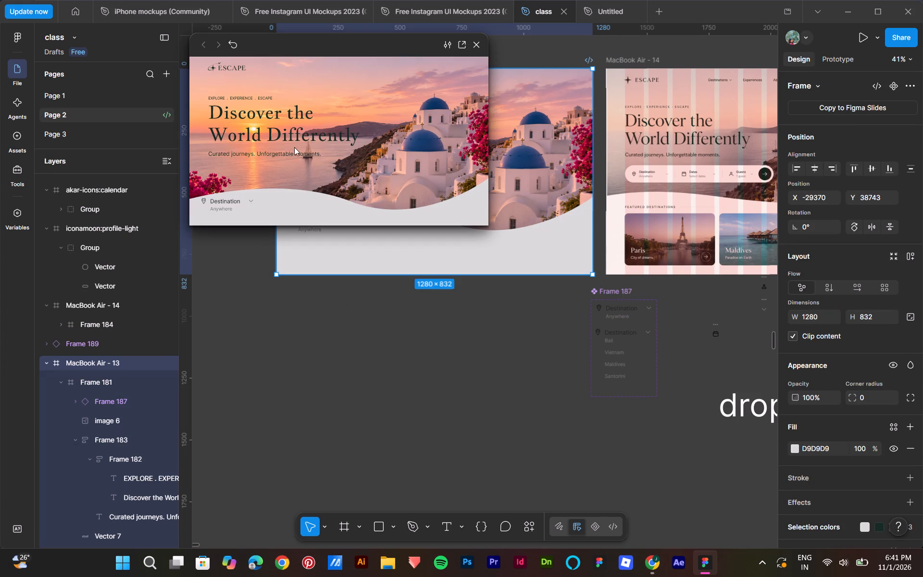
left_click(252, 201)
scroll(252, 197, "down", 1)
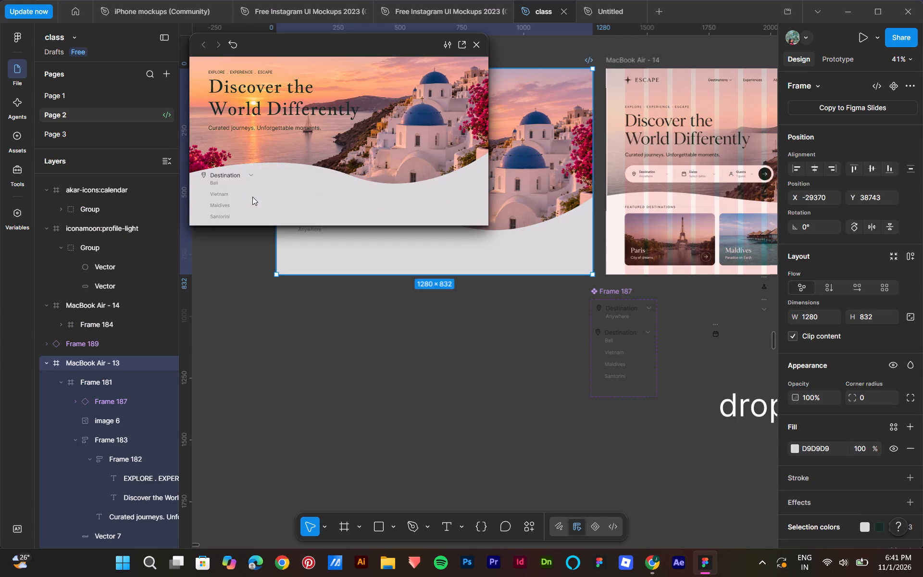
scroll(252, 197, "down", 5)
left_click(251, 174)
left_click(251, 174)
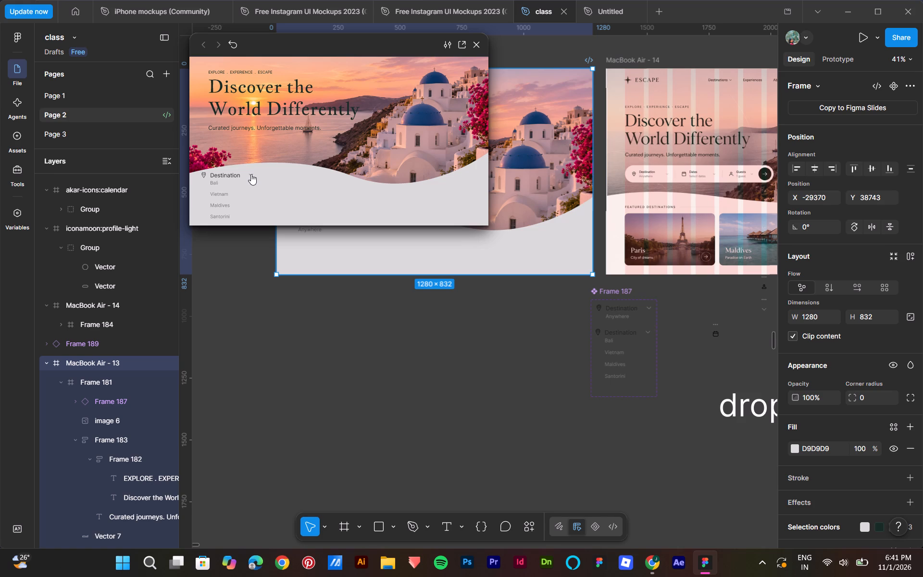
left_click(252, 176)
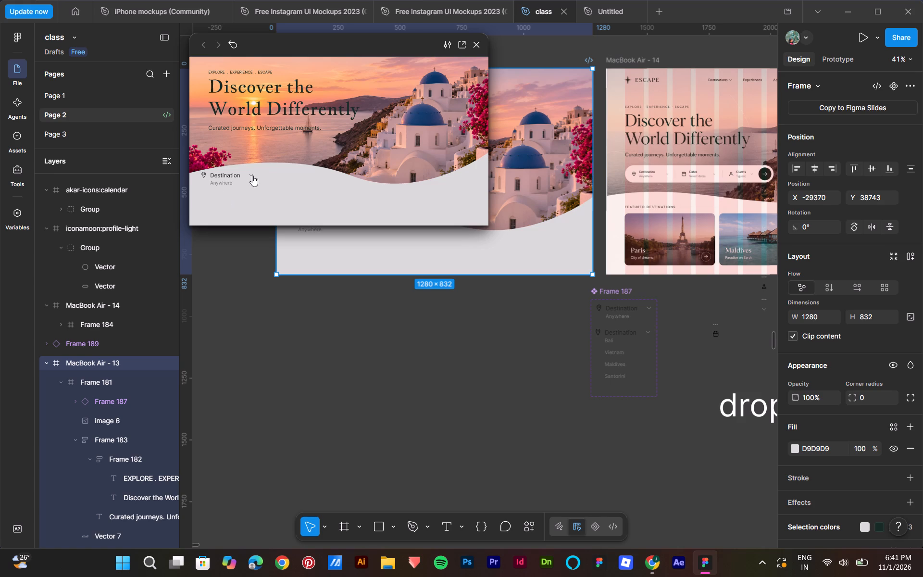
left_click(252, 176)
left_click(252, 176)
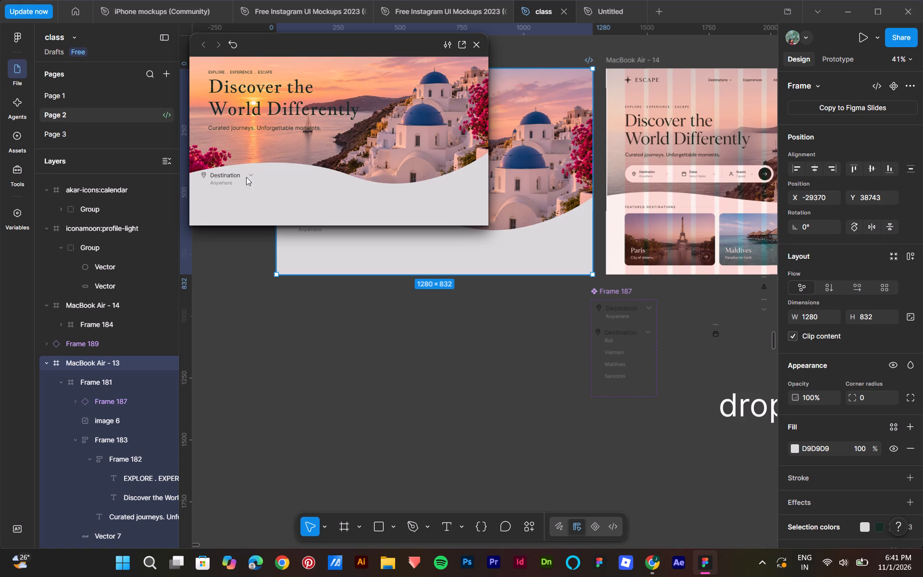
left_click(251, 172)
left_click(251, 176)
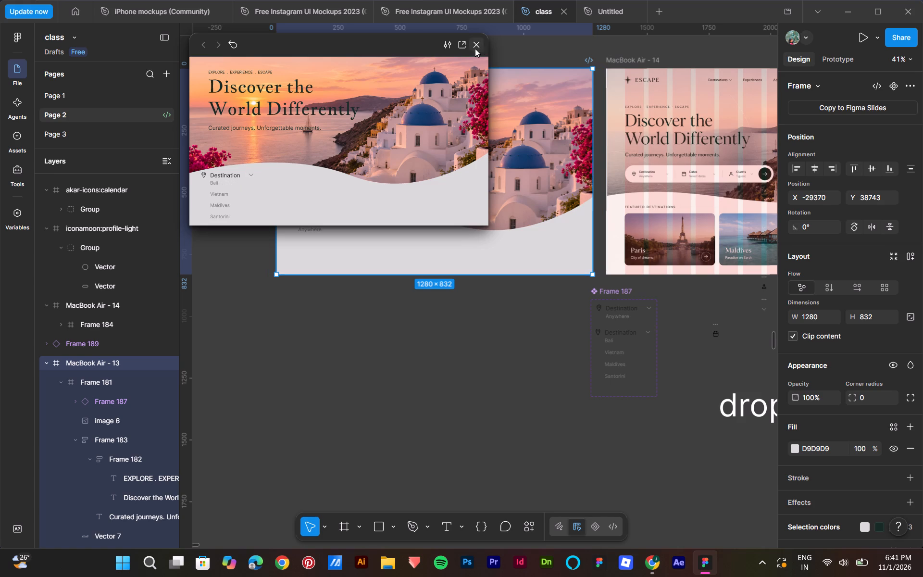
left_click(473, 49)
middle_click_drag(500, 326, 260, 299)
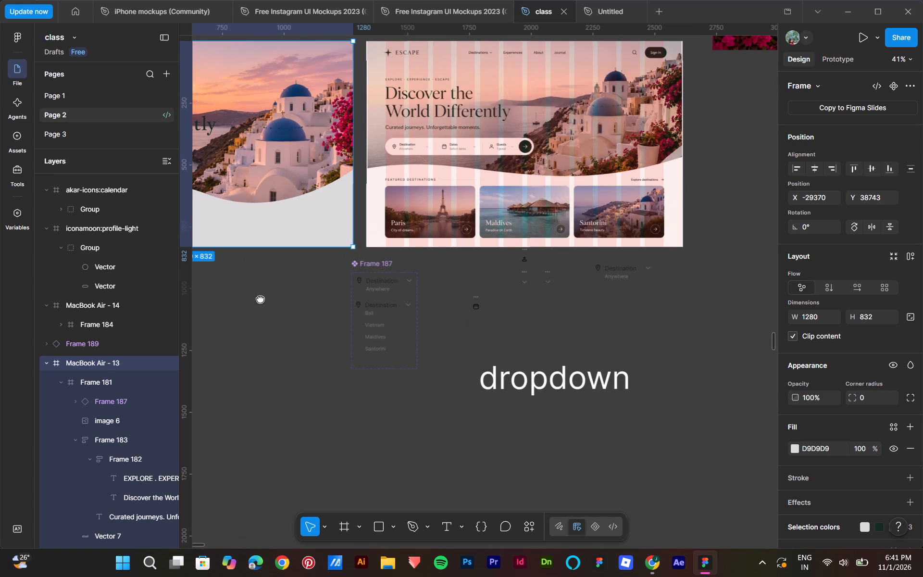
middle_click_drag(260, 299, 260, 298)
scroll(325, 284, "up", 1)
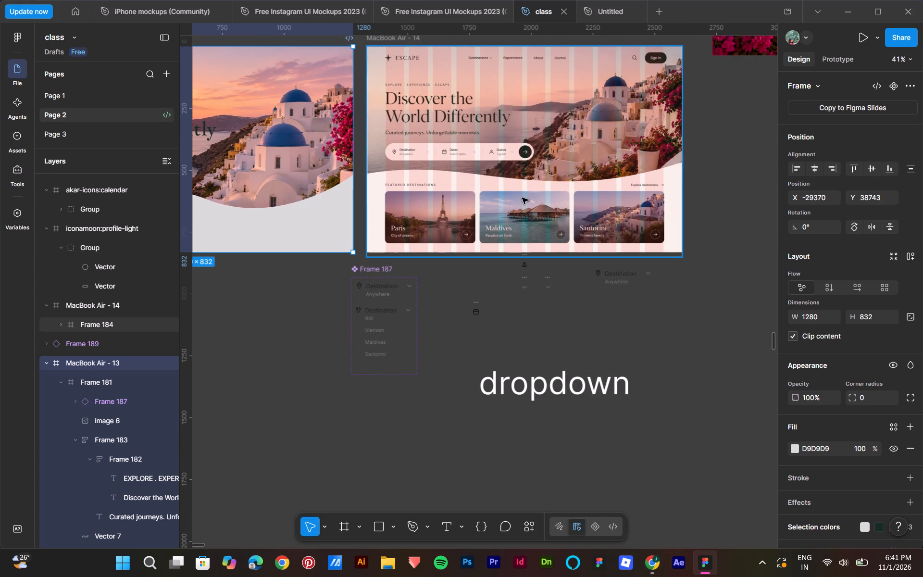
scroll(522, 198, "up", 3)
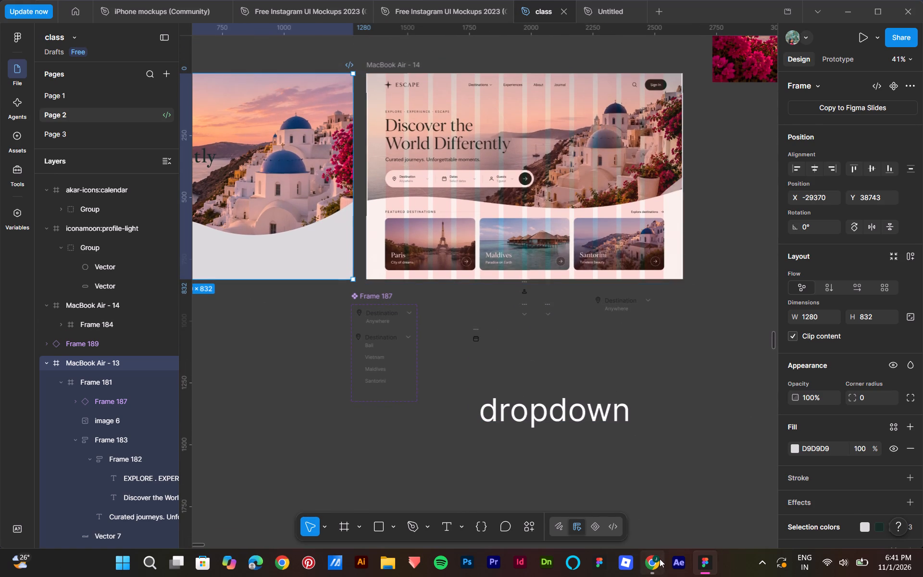
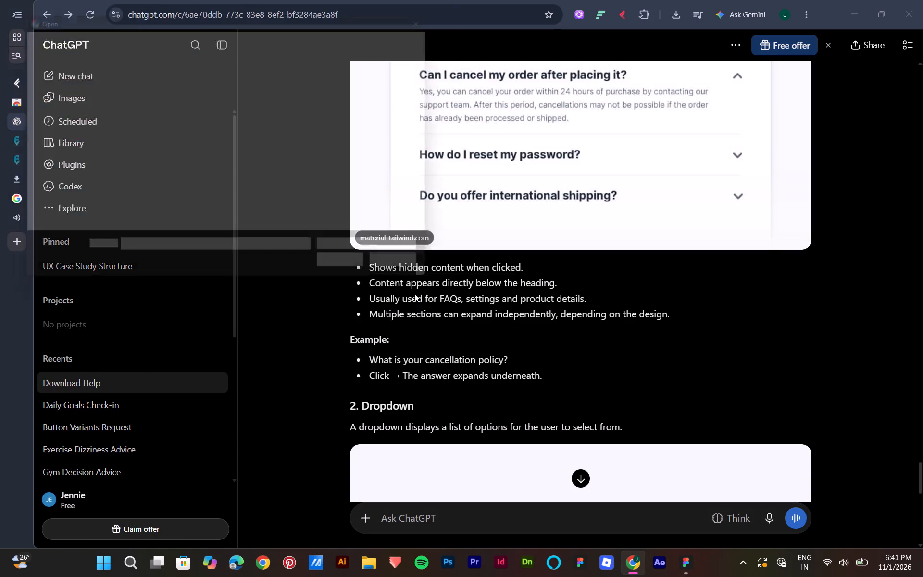
left_click(65, 118)
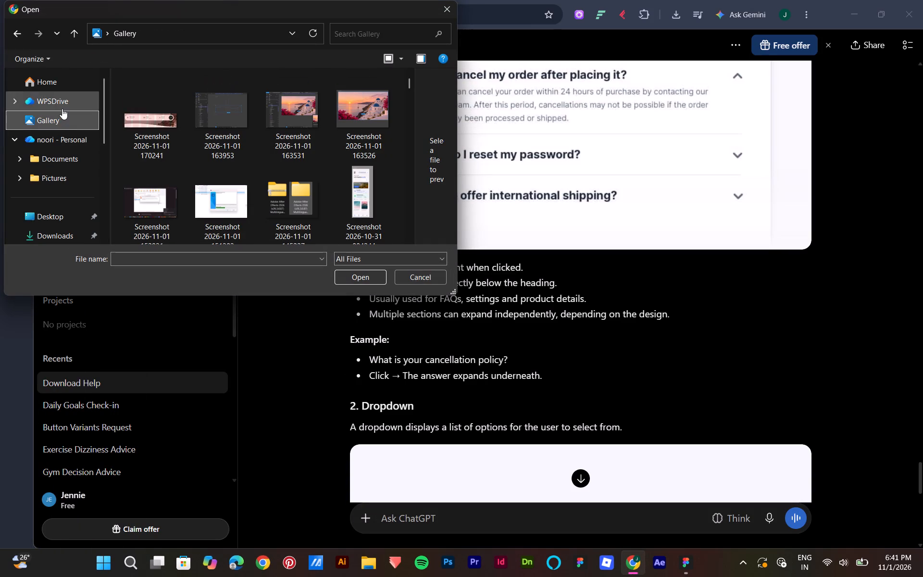
left_click(158, 131)
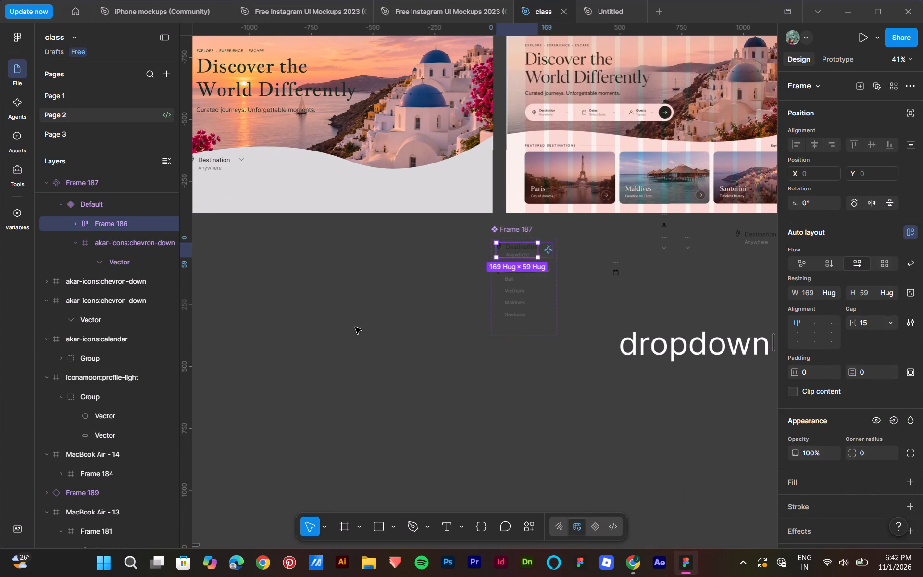
left_click(355, 327)
middle_click_drag(613, 414, 380, 399)
scroll(380, 398, "up", 1)
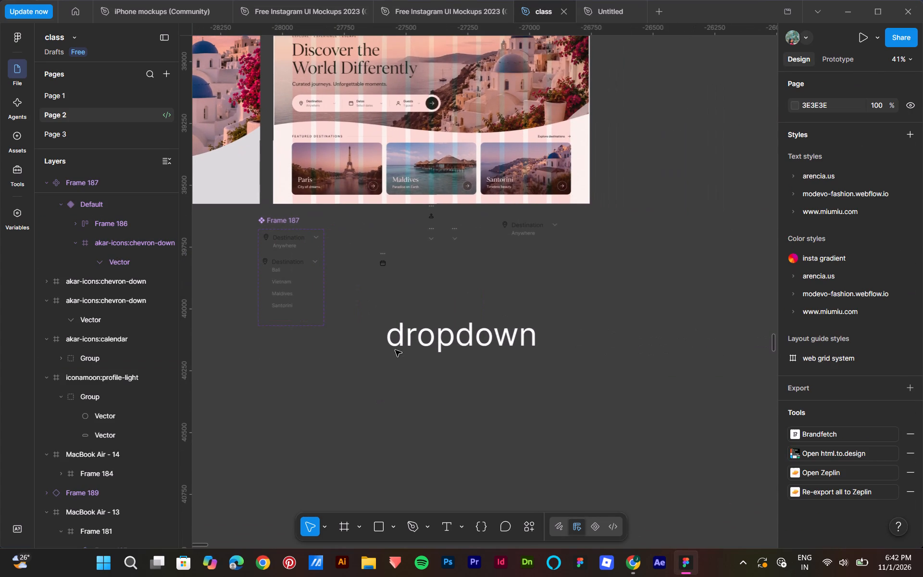
left_click(534, 232)
middle_click_drag(563, 296, 523, 336)
scroll(523, 336, "up", 1)
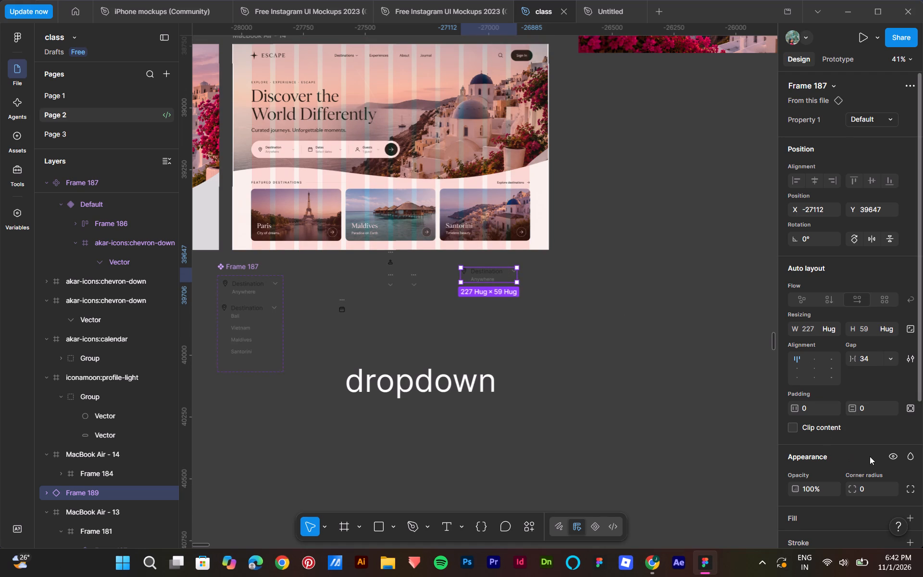
scroll(870, 456, "down", 4)
left_click(907, 321)
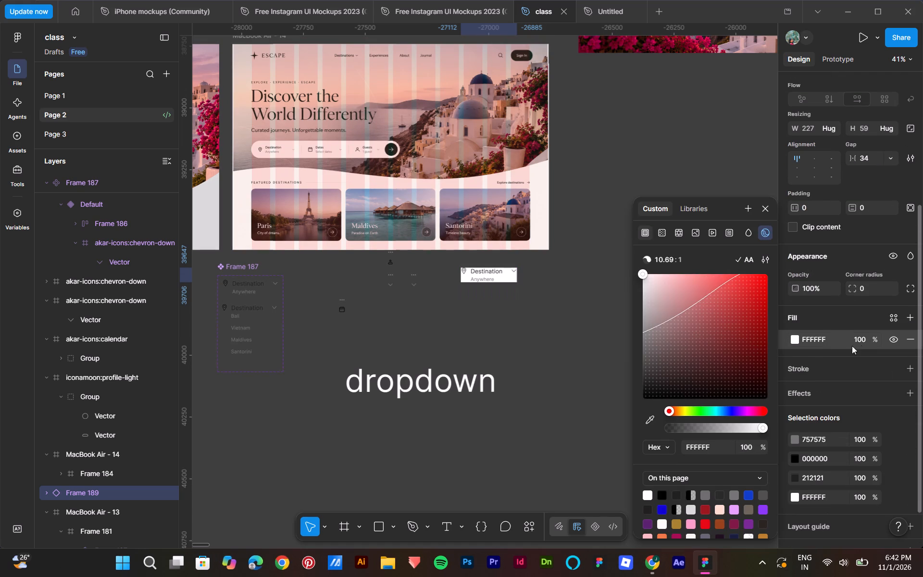
left_click(572, 253)
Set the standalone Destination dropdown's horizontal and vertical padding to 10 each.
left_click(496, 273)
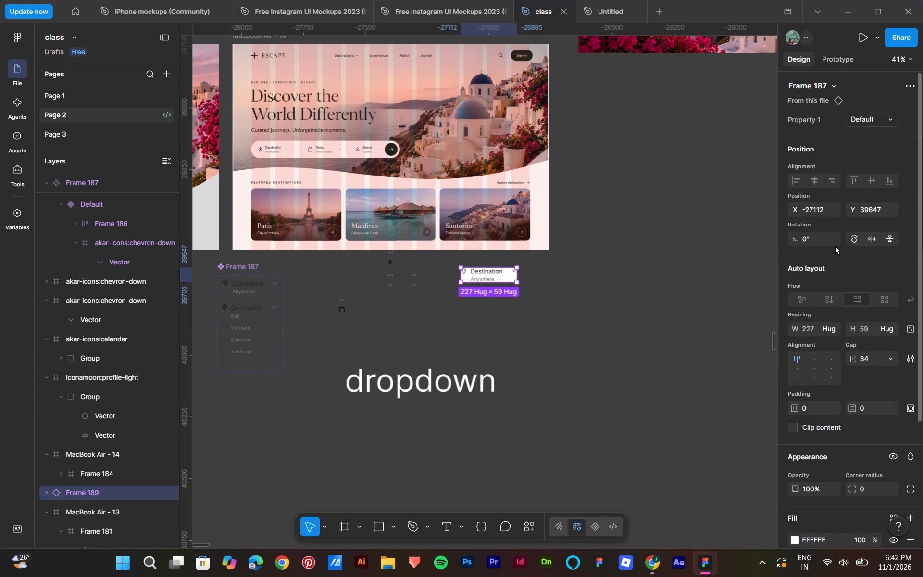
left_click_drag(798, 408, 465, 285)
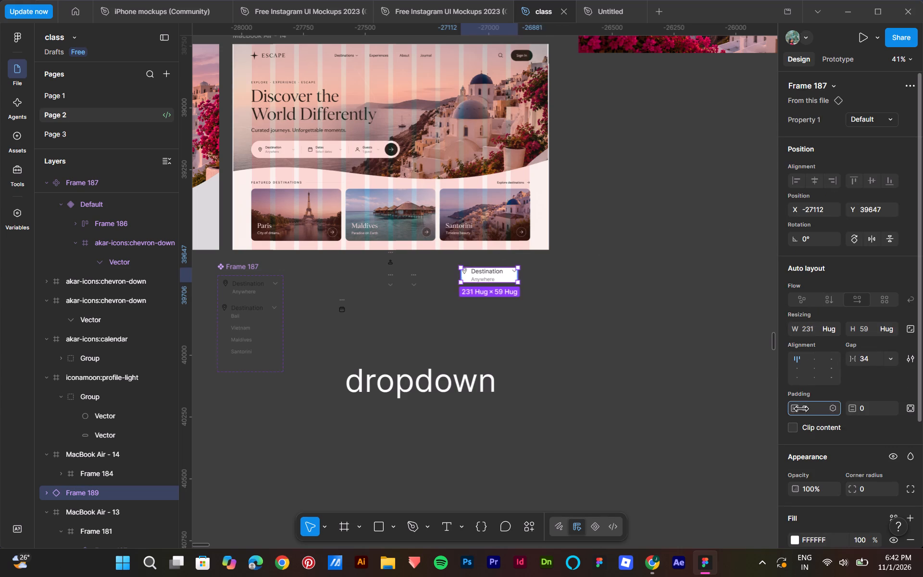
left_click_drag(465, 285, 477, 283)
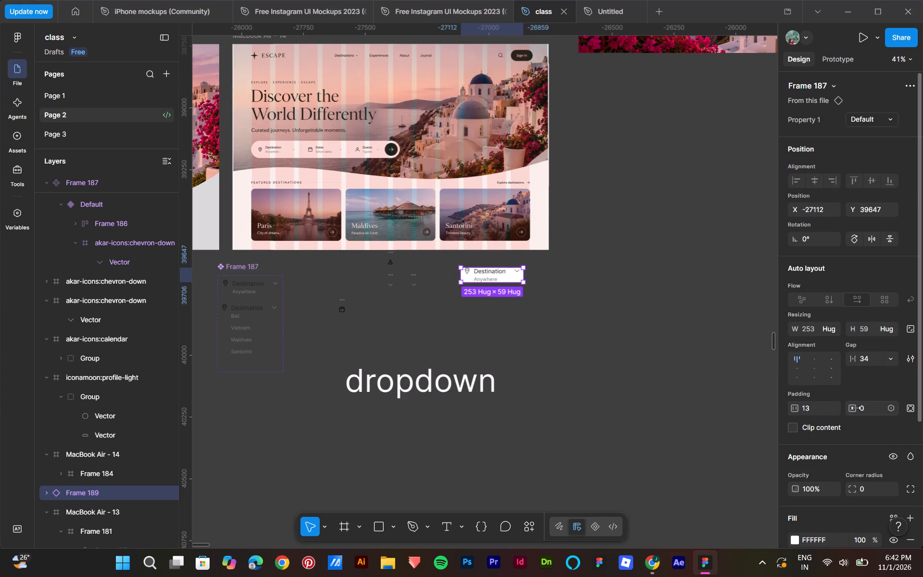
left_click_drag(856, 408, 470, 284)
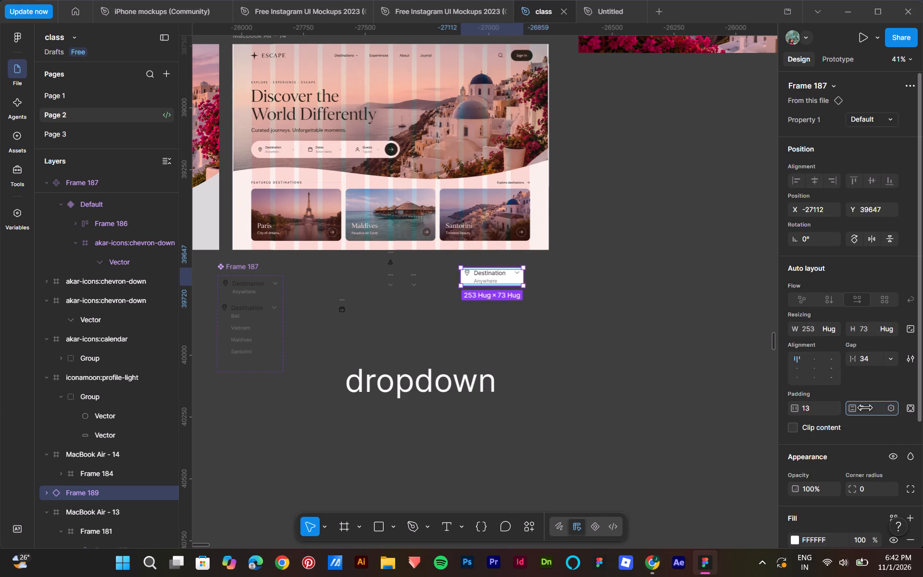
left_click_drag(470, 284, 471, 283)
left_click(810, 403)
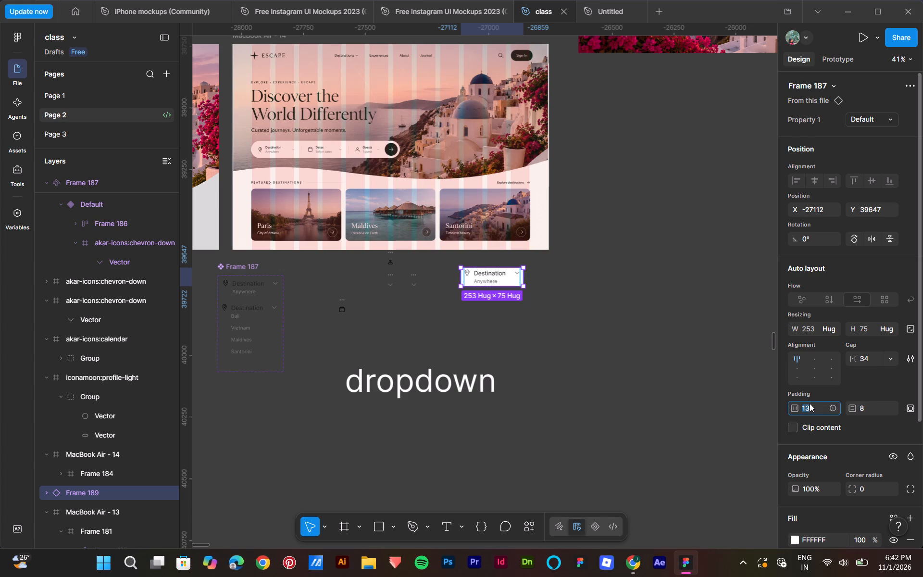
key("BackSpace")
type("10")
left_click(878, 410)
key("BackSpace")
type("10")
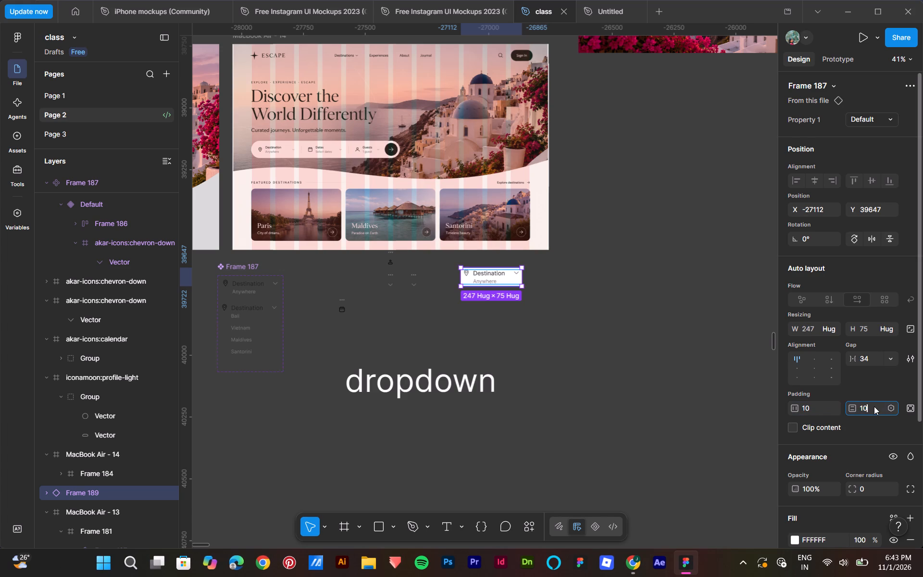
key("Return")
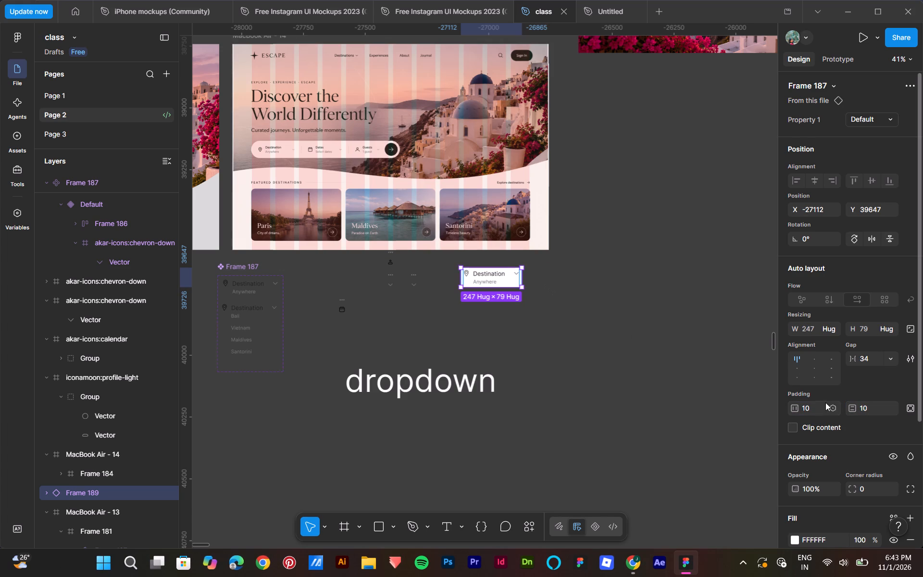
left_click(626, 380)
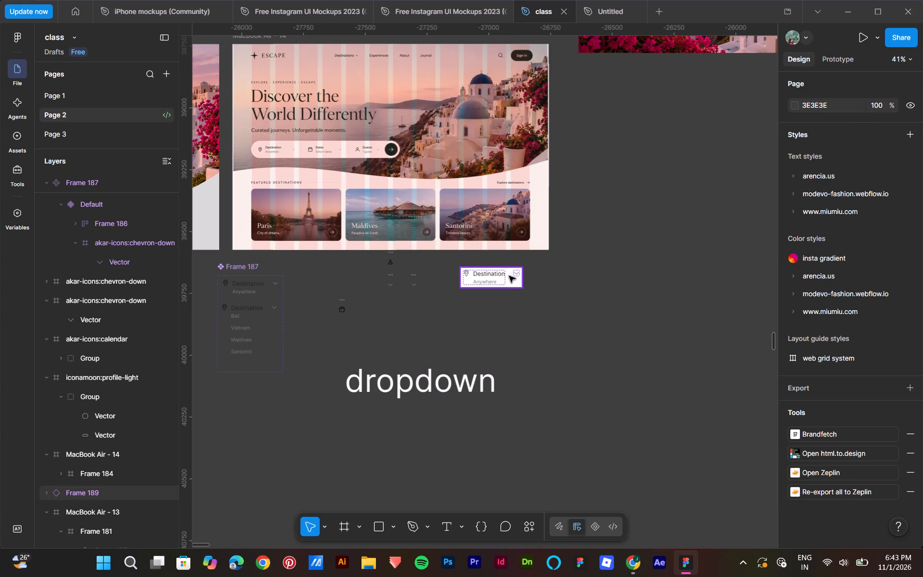
Round the standalone Destination dropdown's corners with a radius of 15.
left_click(516, 283)
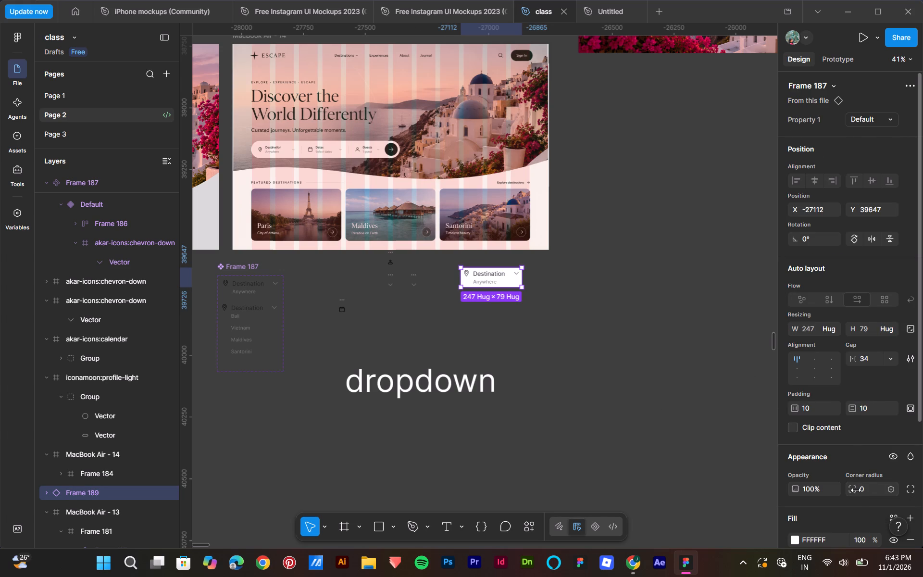
left_click_drag(854, 489, 482, 281)
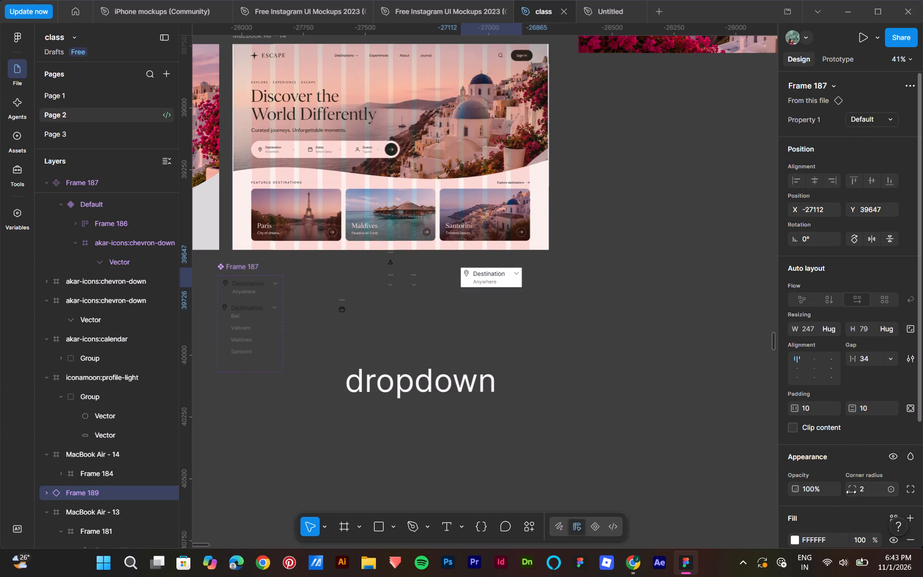
left_click_drag(853, 490, 617, 281)
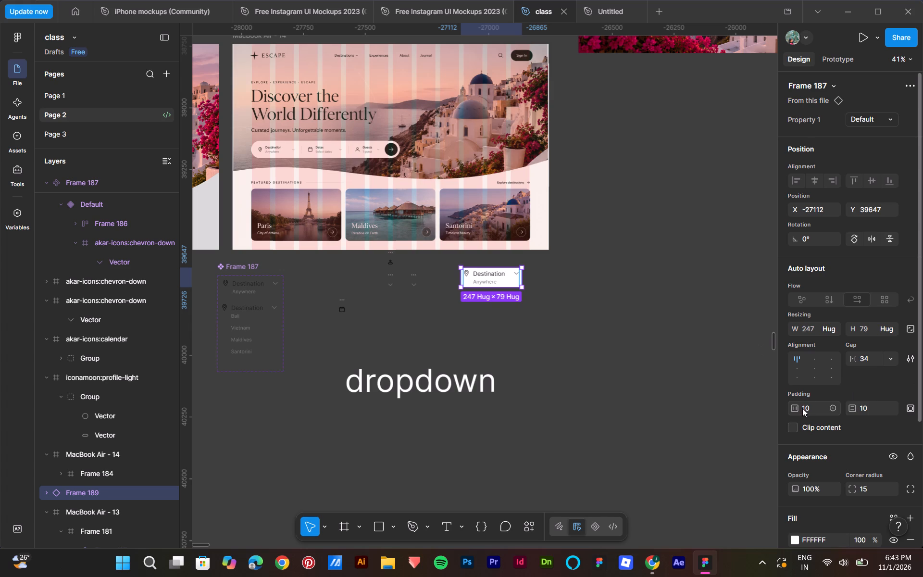
Set the standalone Destination dropdown's horizontal padding to 22 and its vertical padding to 14.
left_click_drag(802, 408, 818, 407)
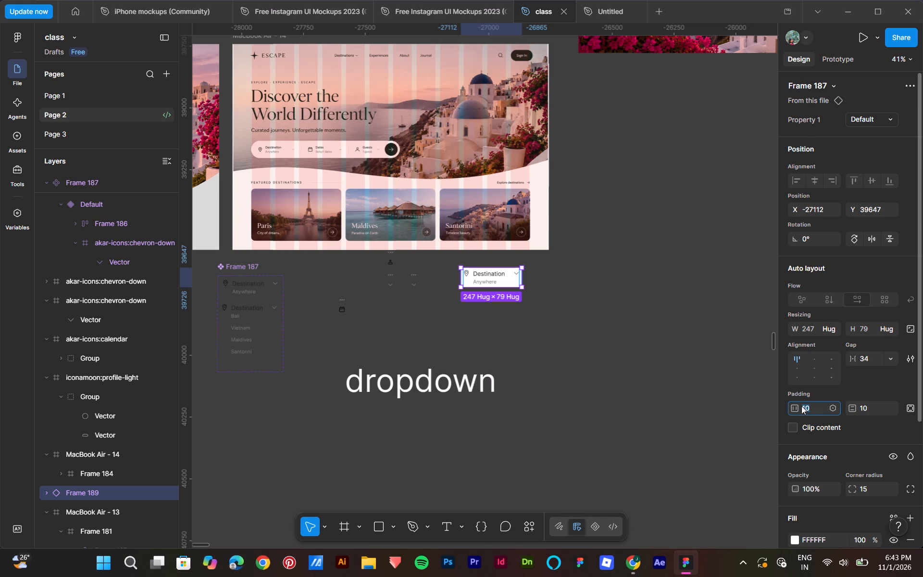
left_click_drag(794, 407, 474, 284)
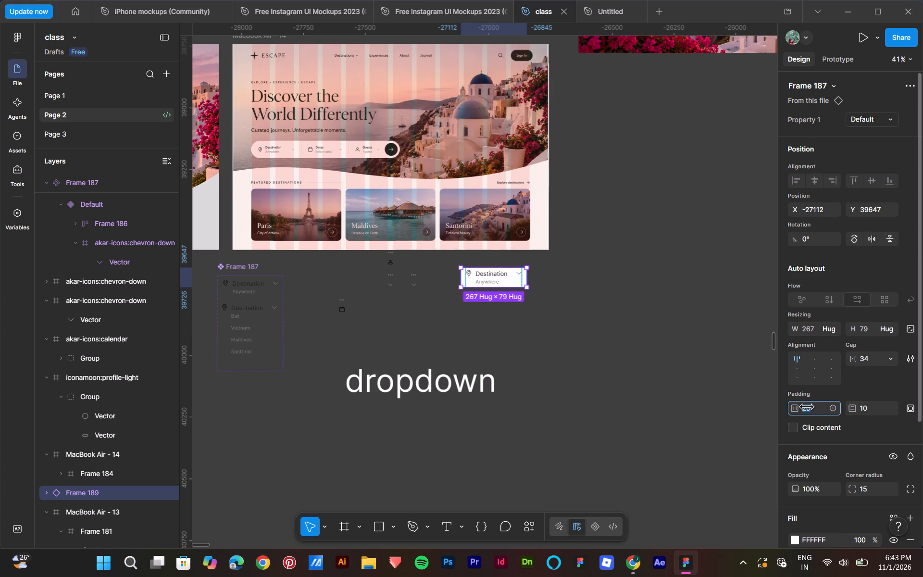
left_click_drag(474, 284, 476, 284)
left_click_drag(854, 407, 462, 285)
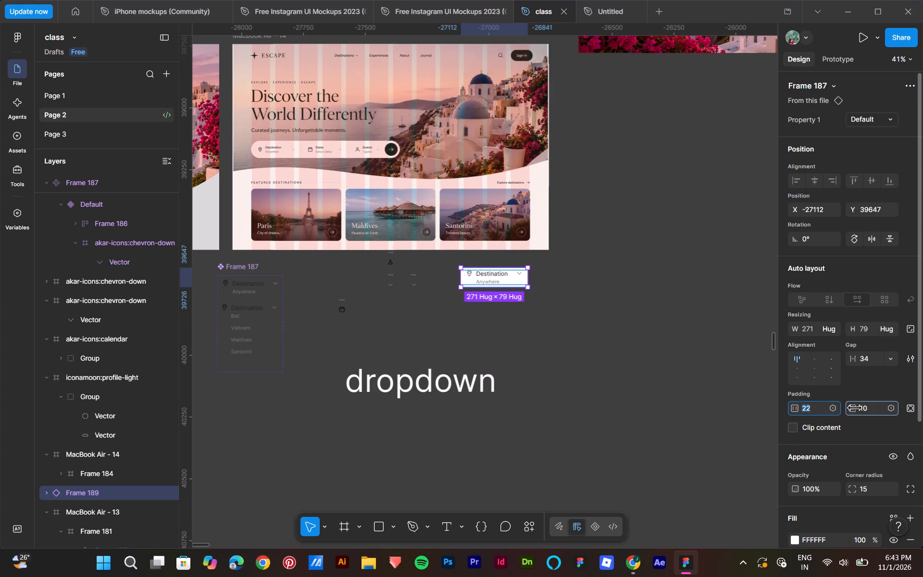
left_click_drag(462, 285, 466, 283)
left_click(656, 351)
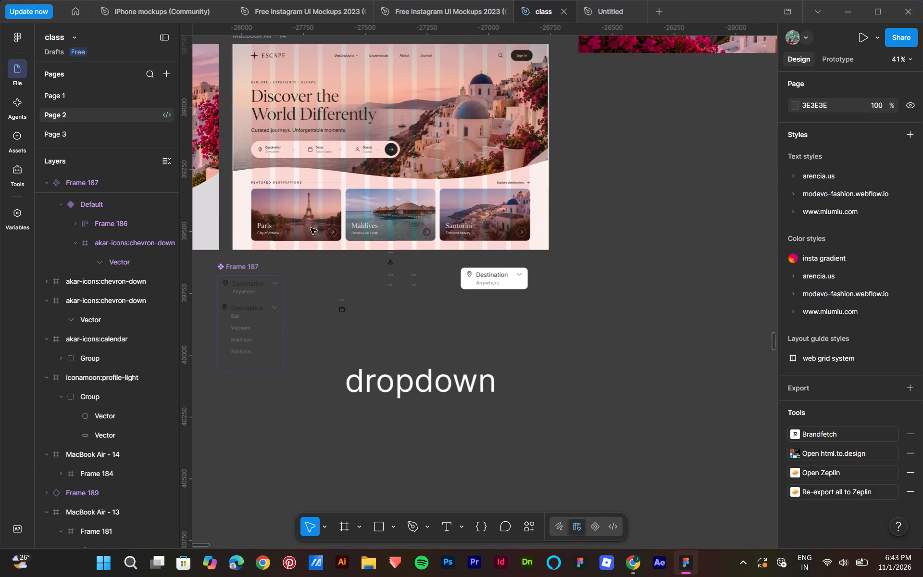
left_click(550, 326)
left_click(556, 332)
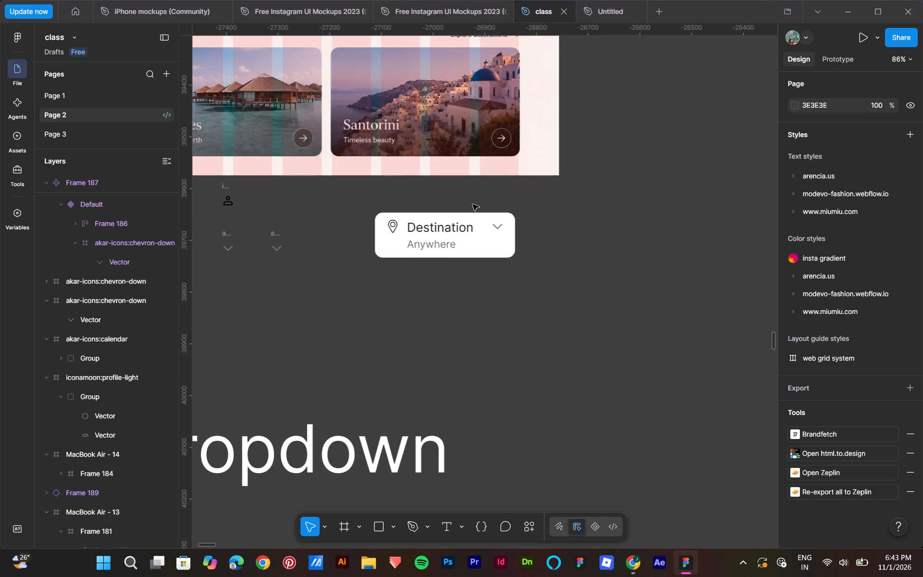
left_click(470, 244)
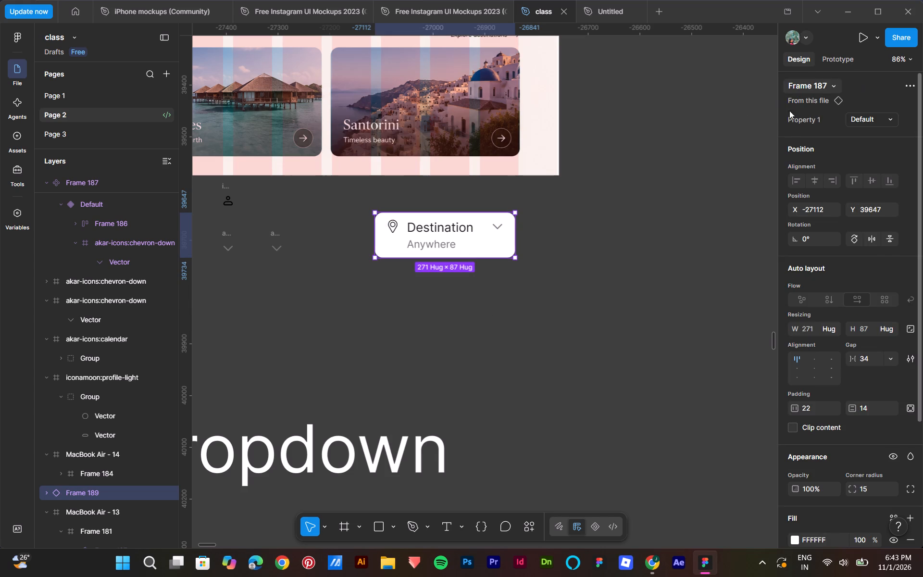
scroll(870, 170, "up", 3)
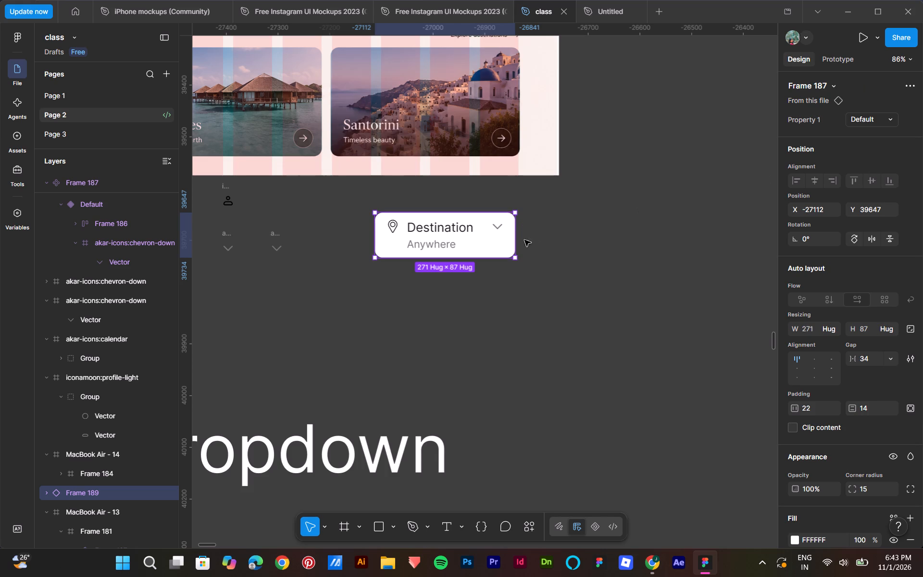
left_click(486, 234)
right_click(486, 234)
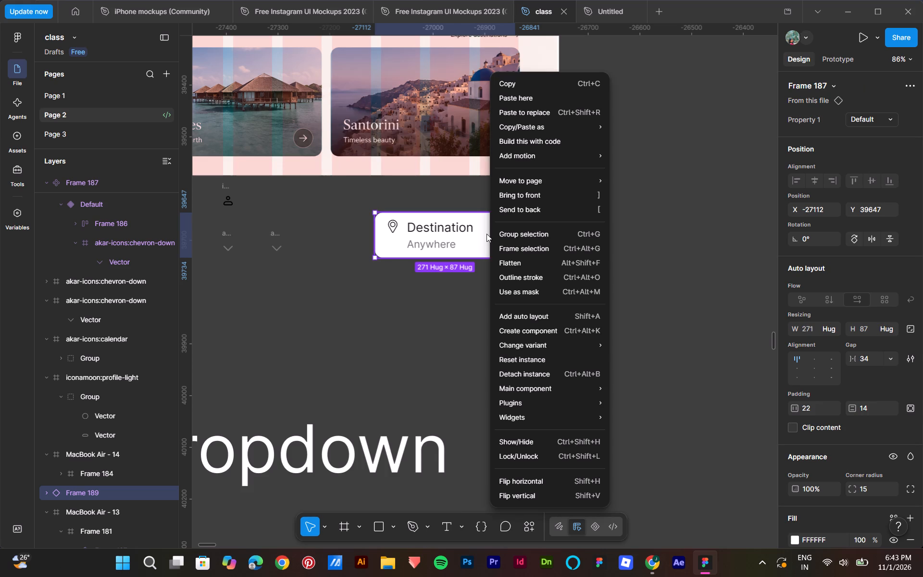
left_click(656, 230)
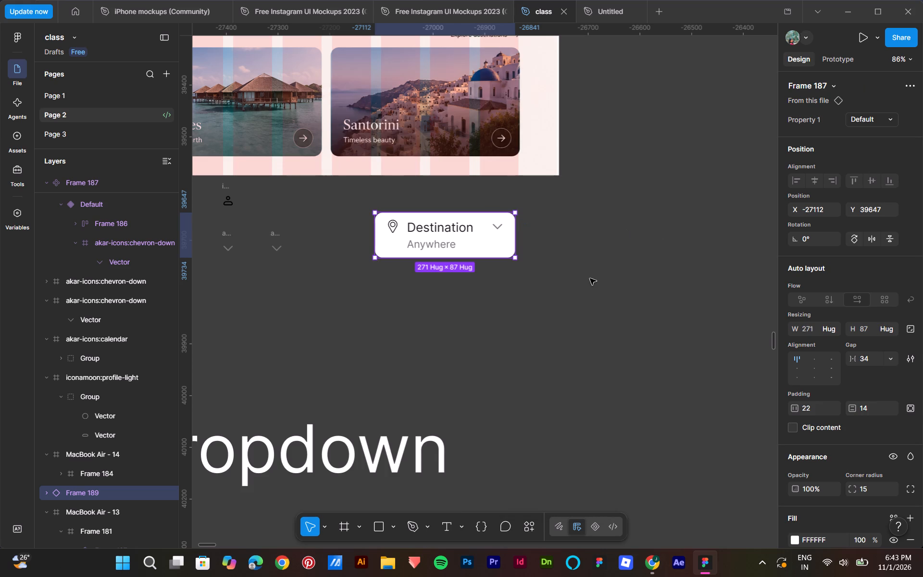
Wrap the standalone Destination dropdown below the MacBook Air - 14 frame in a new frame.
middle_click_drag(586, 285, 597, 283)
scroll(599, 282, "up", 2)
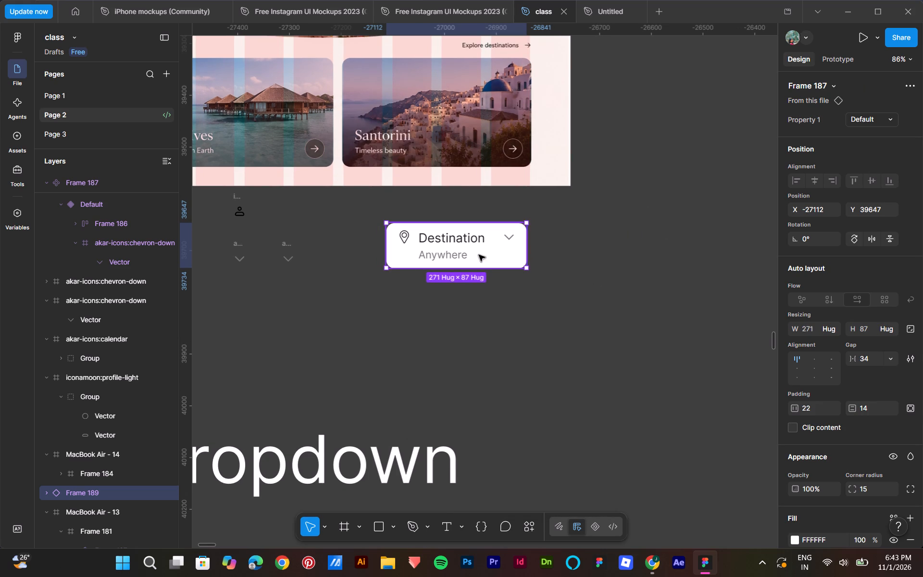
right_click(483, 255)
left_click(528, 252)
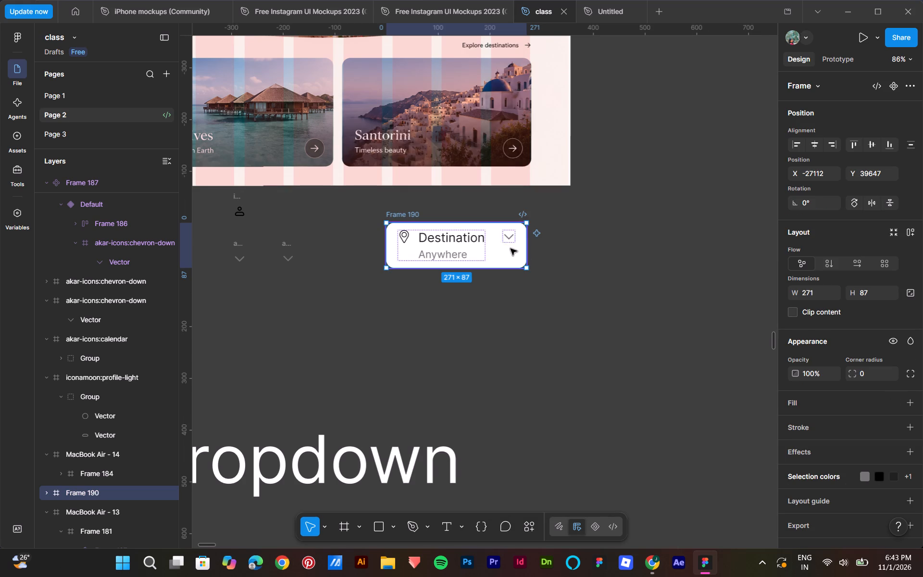
Preview the framed Destination dropdown, test its chevron, and close the preview.
key("shift+space")
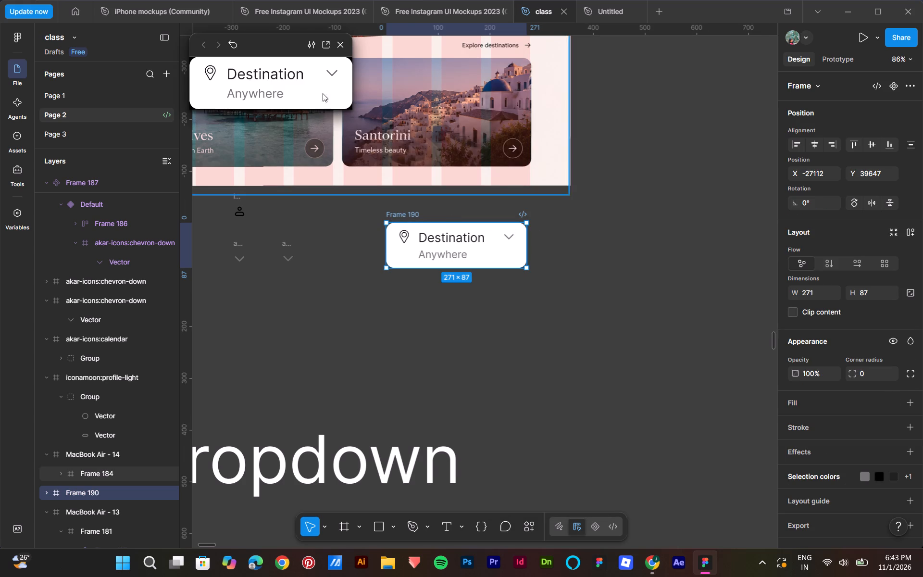
left_click(332, 75)
left_click(332, 75)
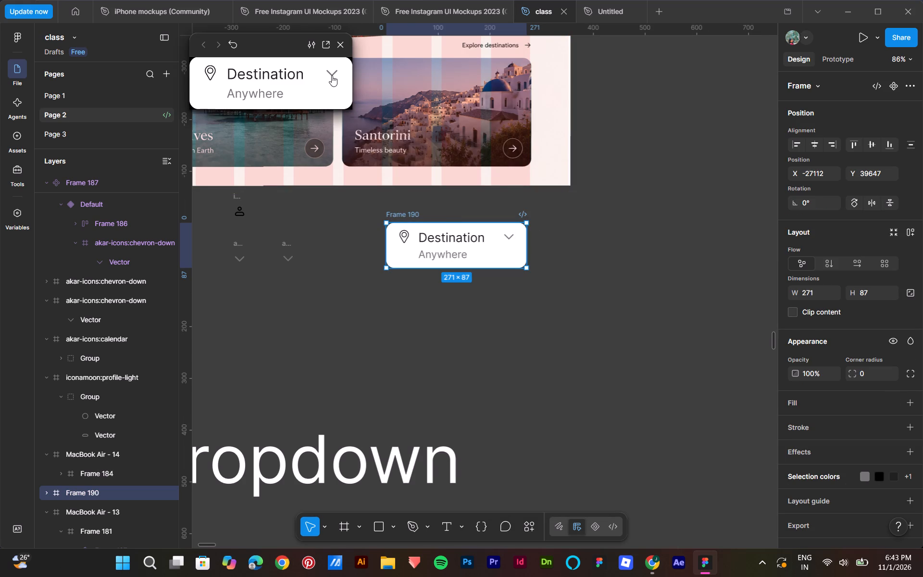
left_click(343, 44)
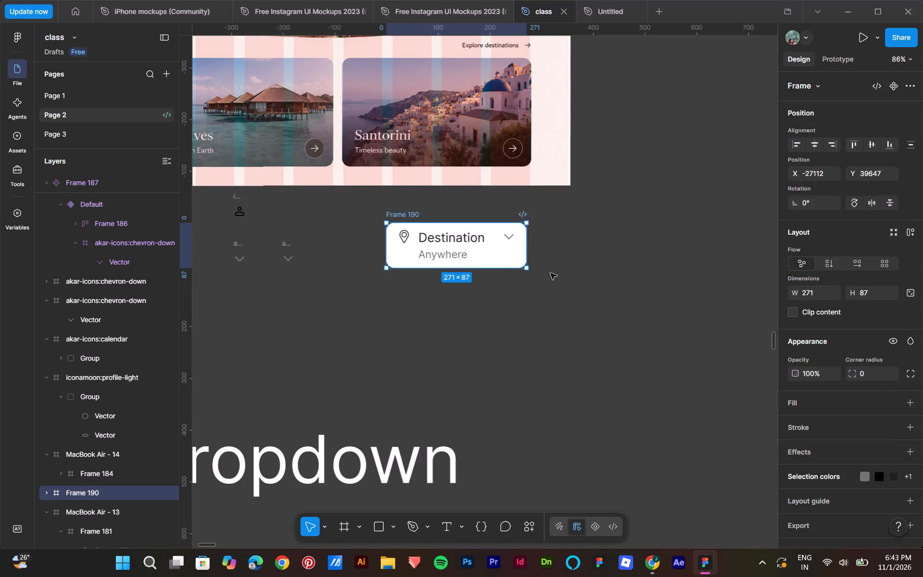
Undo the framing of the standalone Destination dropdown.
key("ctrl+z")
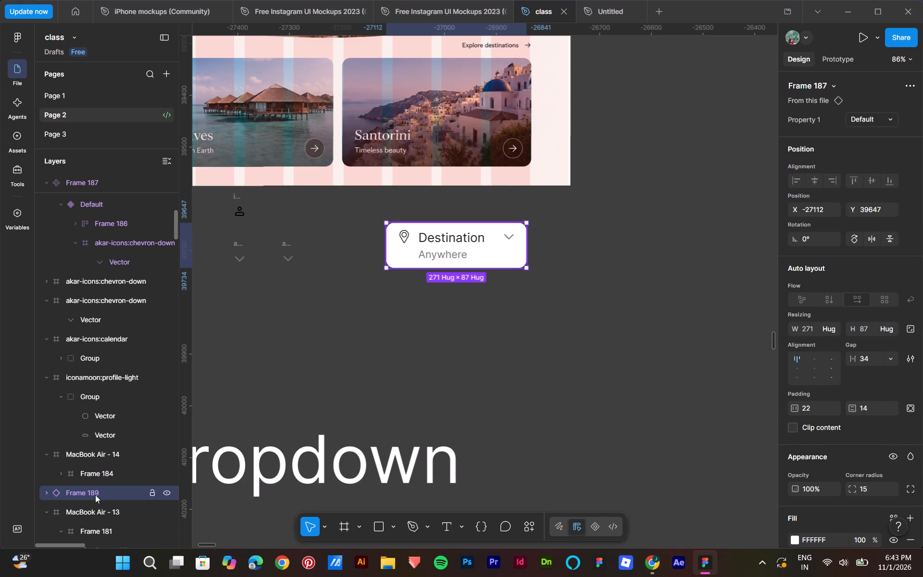
Detach the standalone Destination dropdown instance from its main component.
left_click(45, 492)
scroll(111, 502, "down", 3)
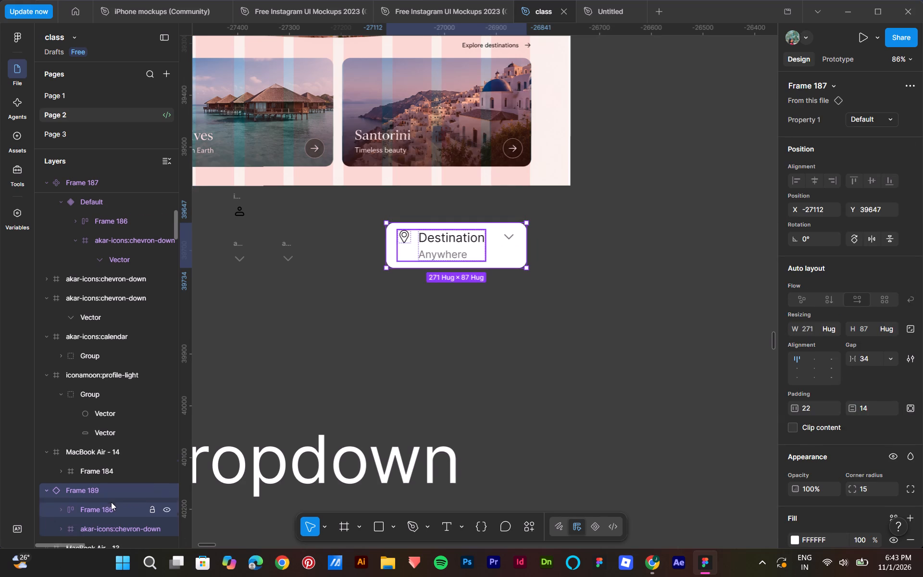
left_click(275, 358)
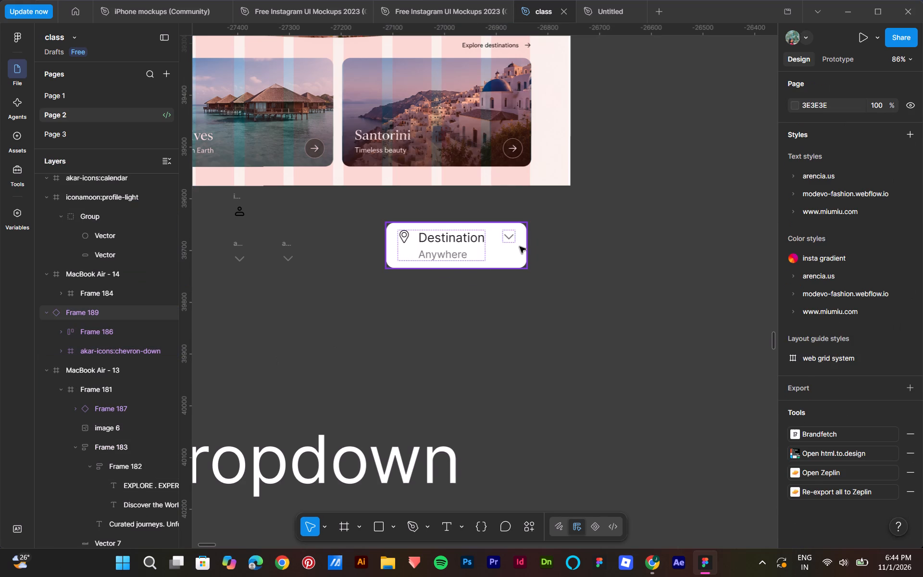
left_click(520, 247)
right_click(513, 252)
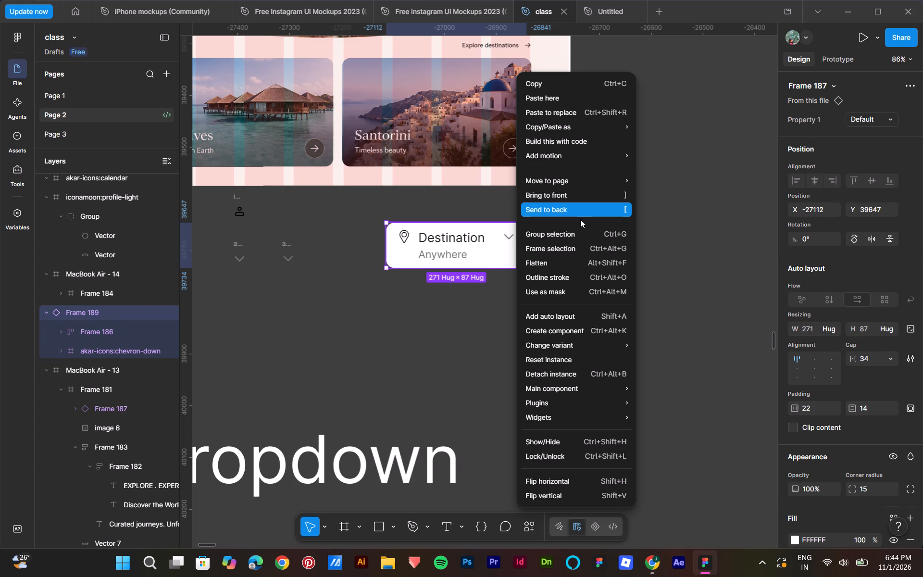
left_click(575, 373)
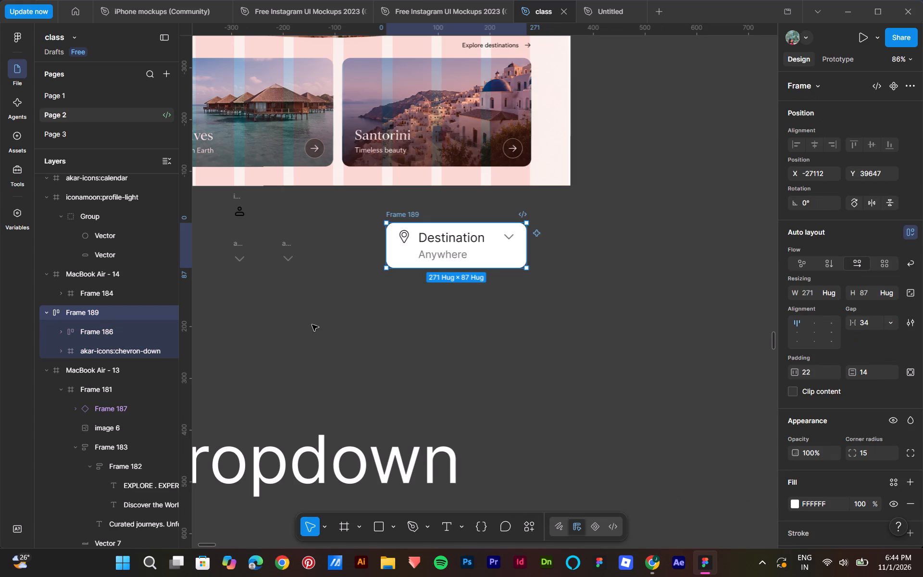
left_click(377, 326)
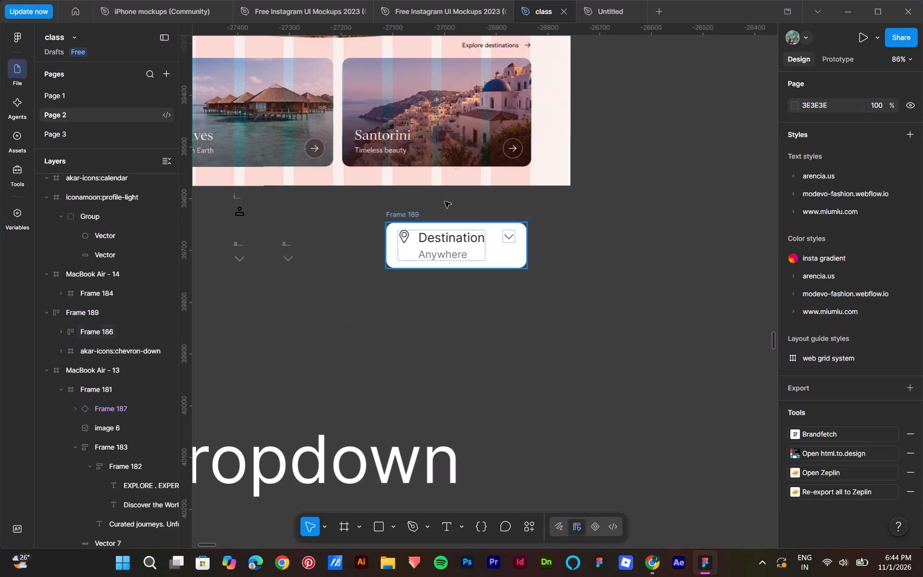
Turn the detached Destination dropdown into a component with a variant property and two variants.
left_click(413, 216)
left_click(896, 88)
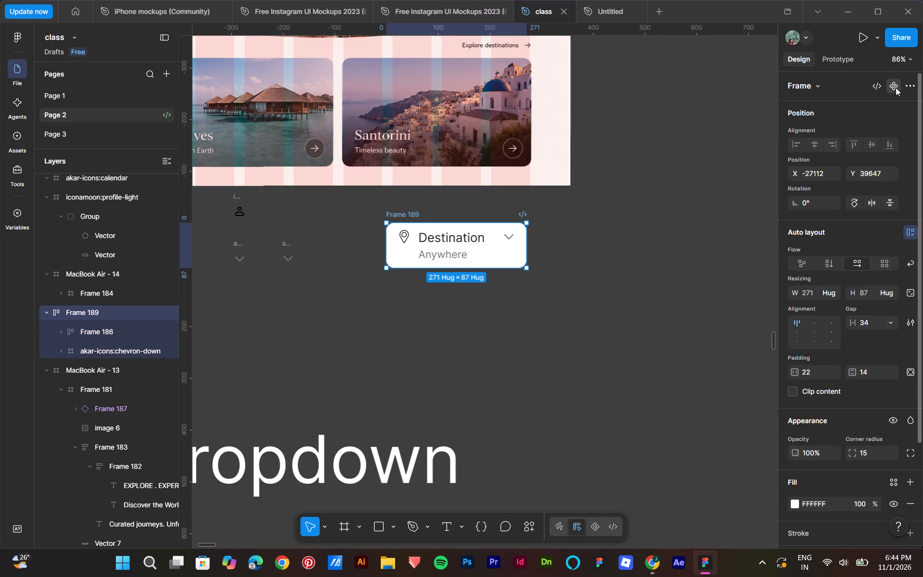
left_click(912, 107)
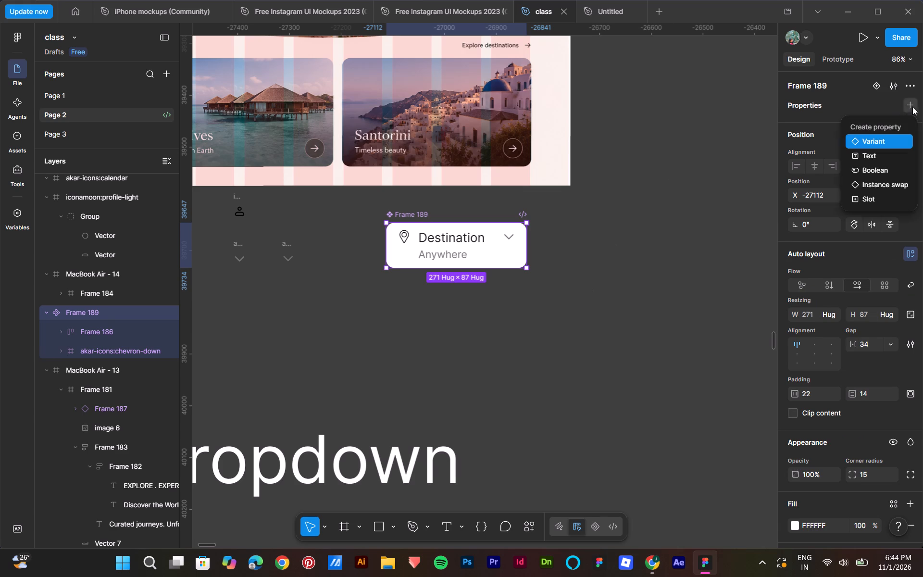
left_click(886, 141)
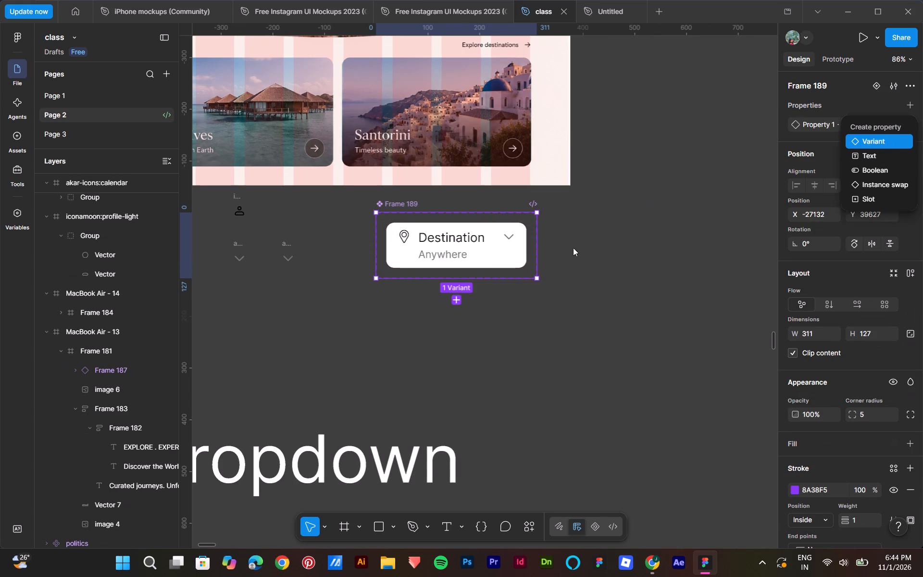
left_click(456, 301)
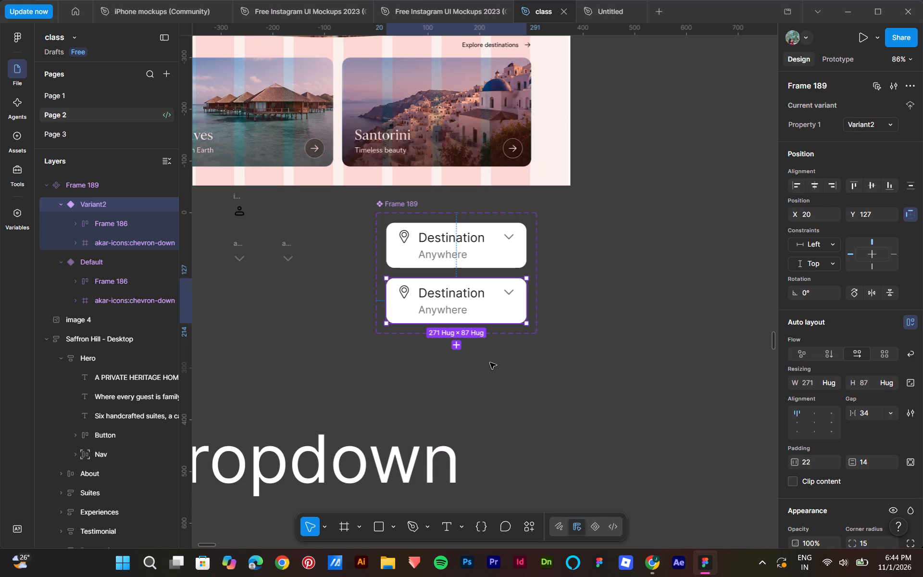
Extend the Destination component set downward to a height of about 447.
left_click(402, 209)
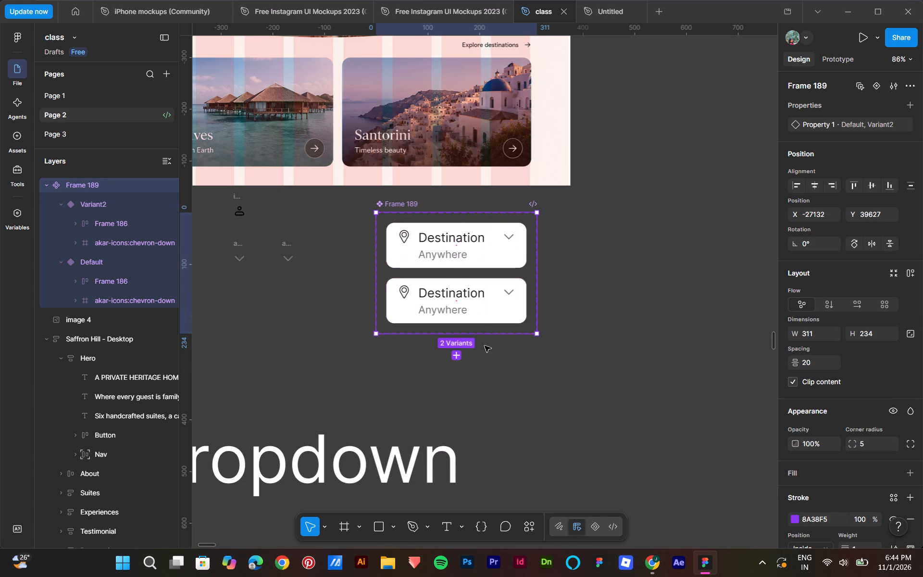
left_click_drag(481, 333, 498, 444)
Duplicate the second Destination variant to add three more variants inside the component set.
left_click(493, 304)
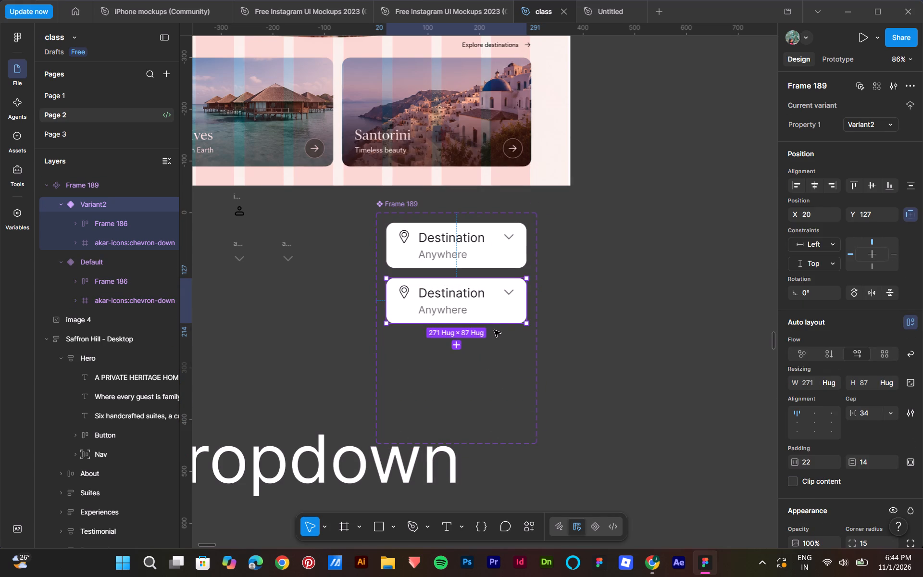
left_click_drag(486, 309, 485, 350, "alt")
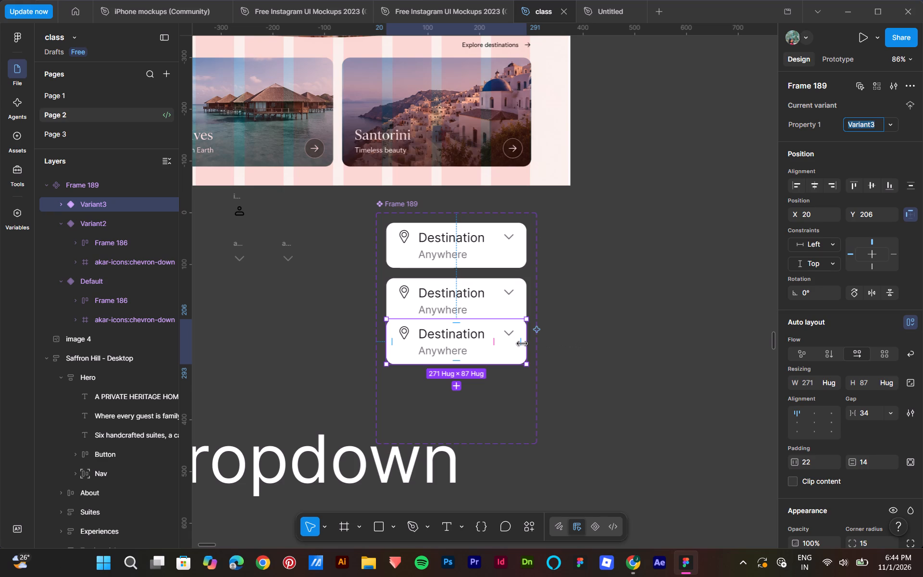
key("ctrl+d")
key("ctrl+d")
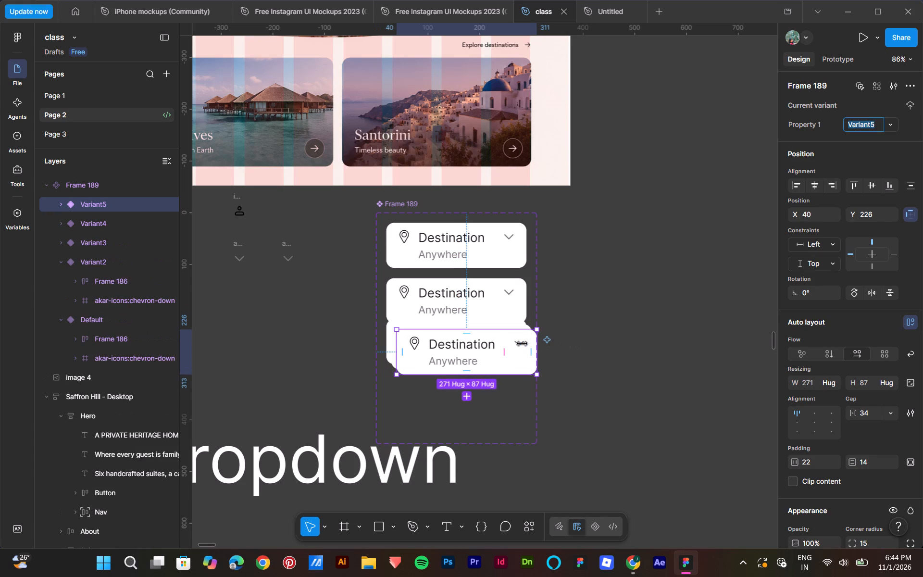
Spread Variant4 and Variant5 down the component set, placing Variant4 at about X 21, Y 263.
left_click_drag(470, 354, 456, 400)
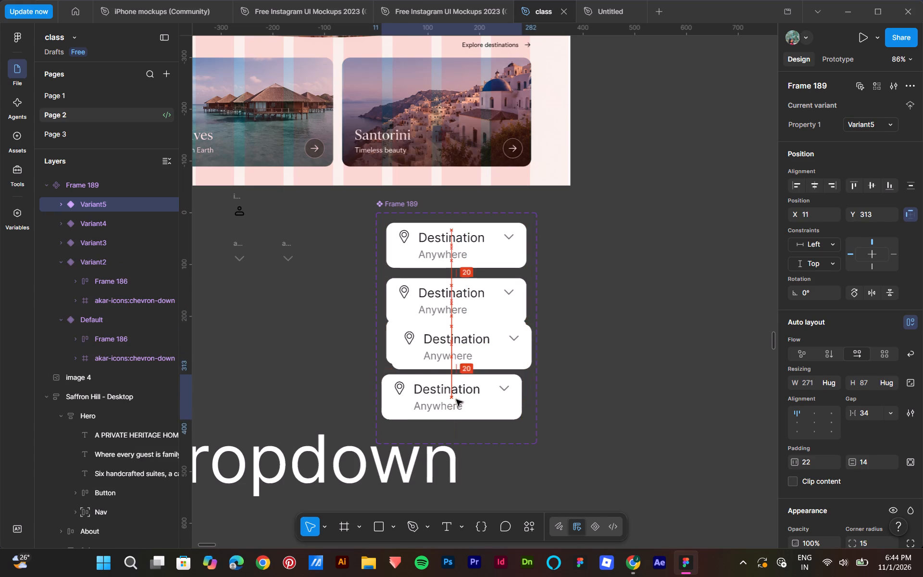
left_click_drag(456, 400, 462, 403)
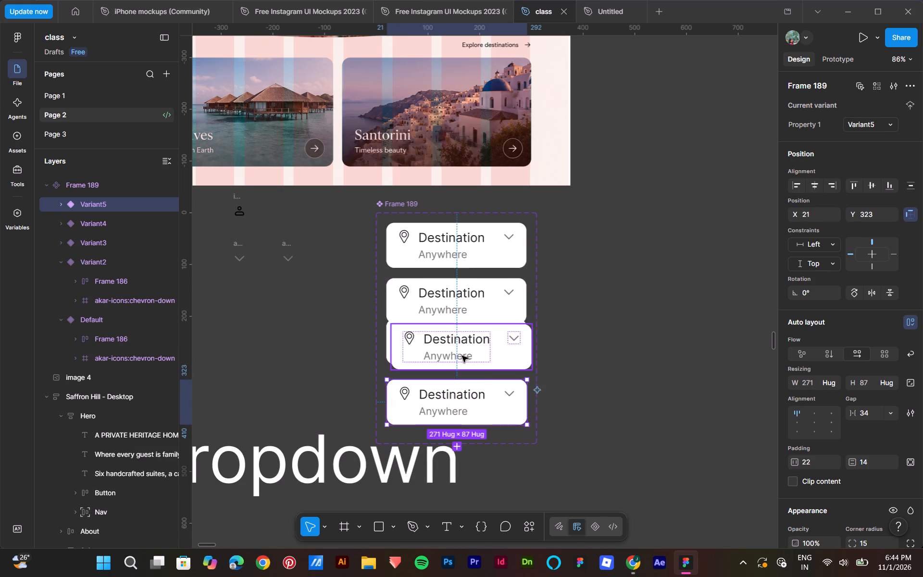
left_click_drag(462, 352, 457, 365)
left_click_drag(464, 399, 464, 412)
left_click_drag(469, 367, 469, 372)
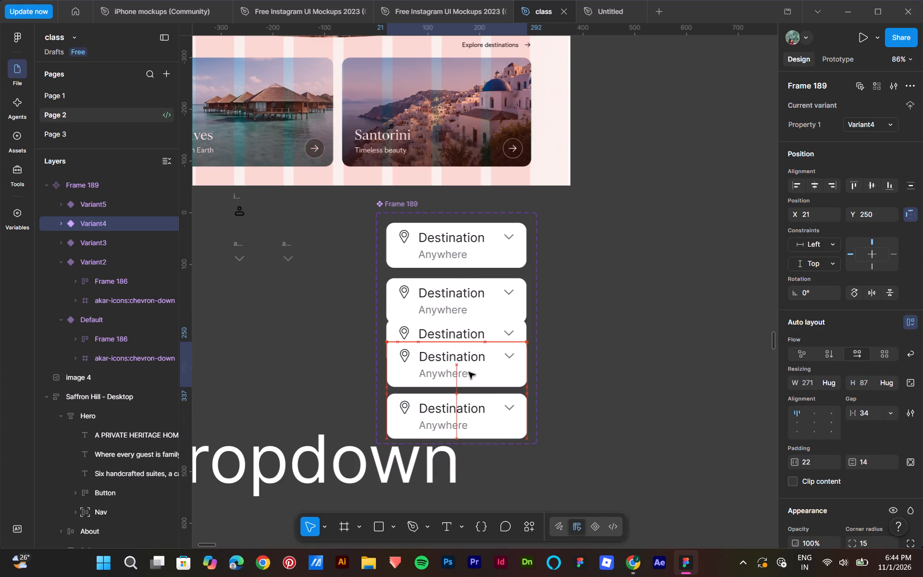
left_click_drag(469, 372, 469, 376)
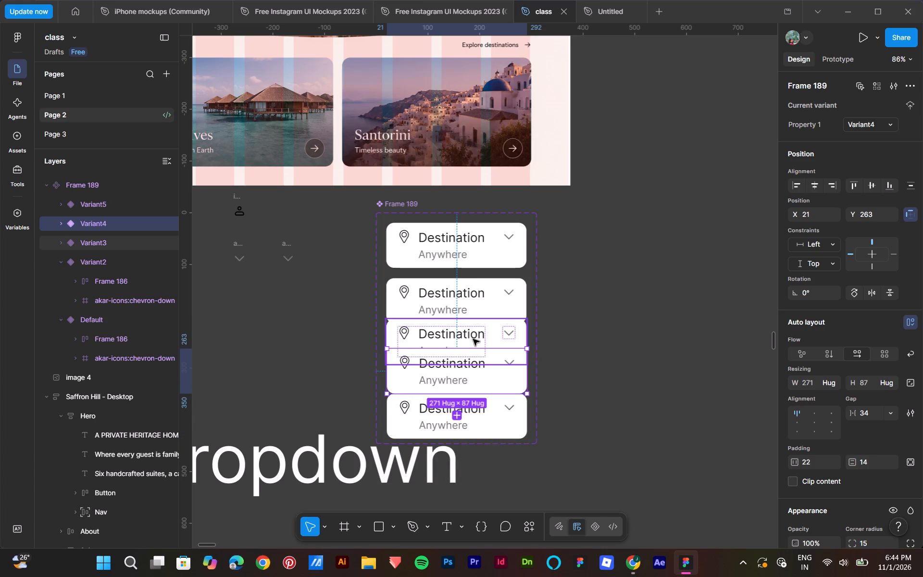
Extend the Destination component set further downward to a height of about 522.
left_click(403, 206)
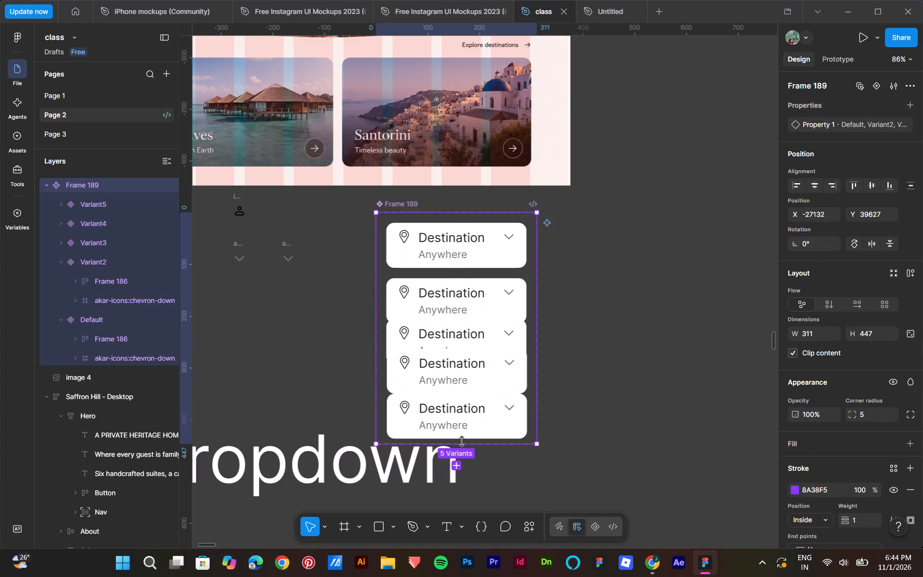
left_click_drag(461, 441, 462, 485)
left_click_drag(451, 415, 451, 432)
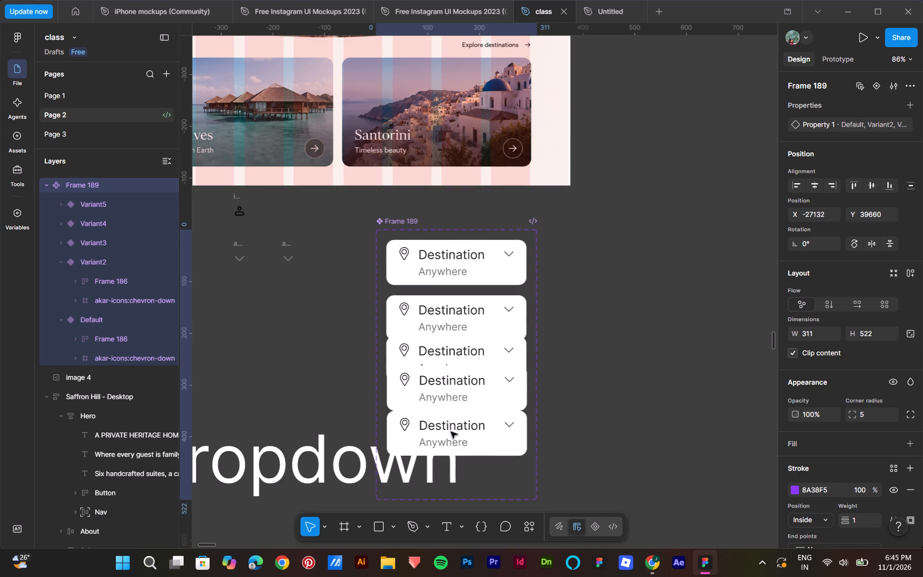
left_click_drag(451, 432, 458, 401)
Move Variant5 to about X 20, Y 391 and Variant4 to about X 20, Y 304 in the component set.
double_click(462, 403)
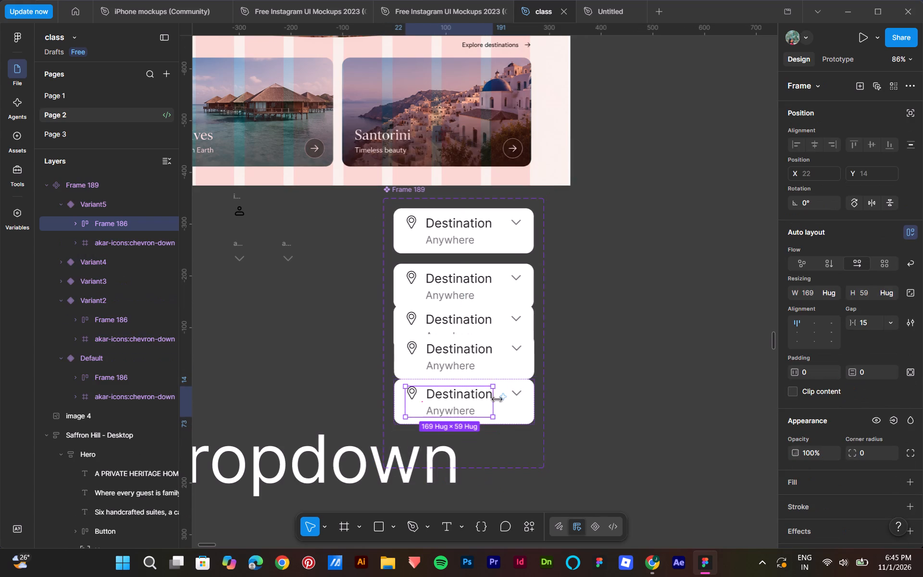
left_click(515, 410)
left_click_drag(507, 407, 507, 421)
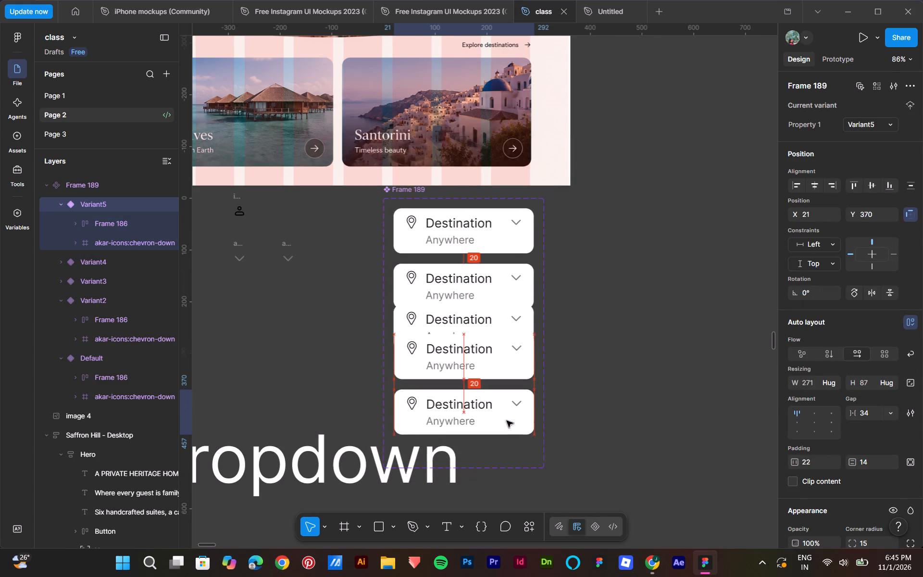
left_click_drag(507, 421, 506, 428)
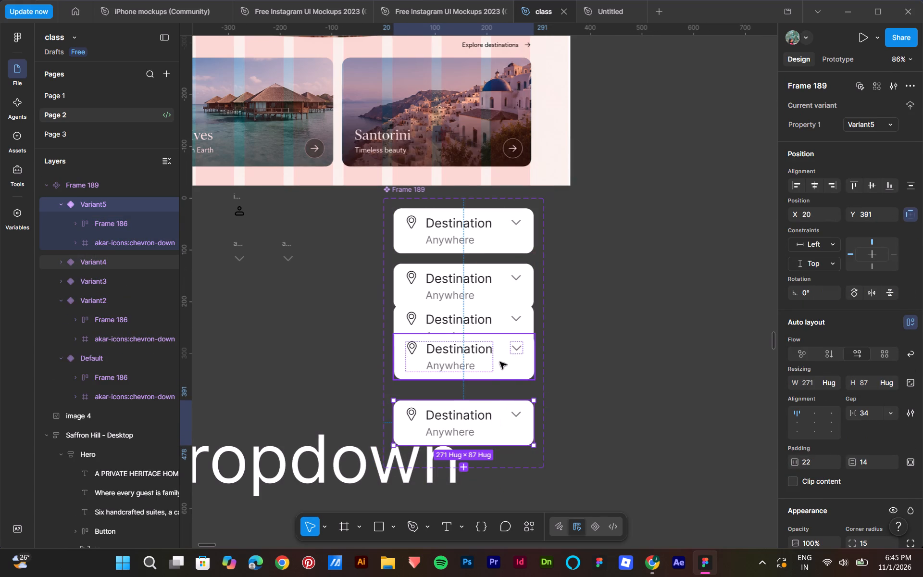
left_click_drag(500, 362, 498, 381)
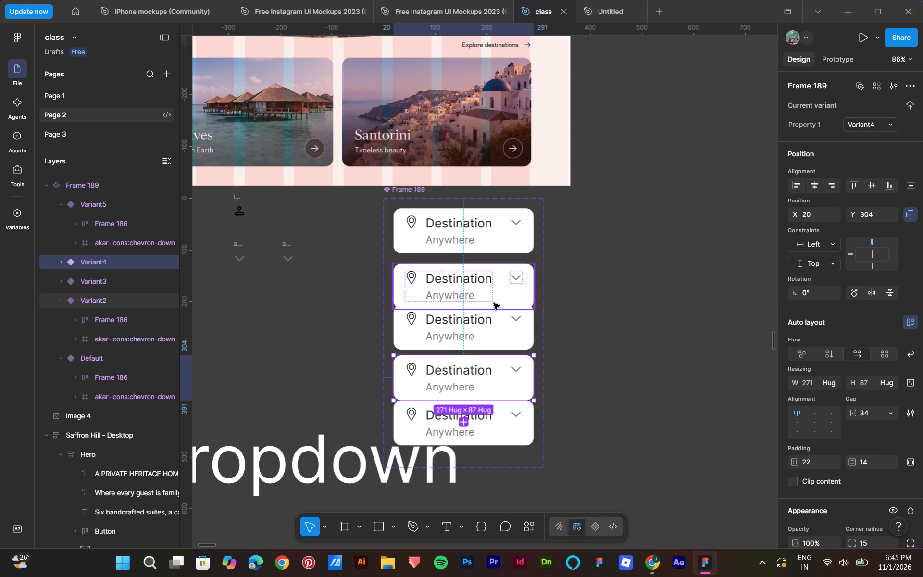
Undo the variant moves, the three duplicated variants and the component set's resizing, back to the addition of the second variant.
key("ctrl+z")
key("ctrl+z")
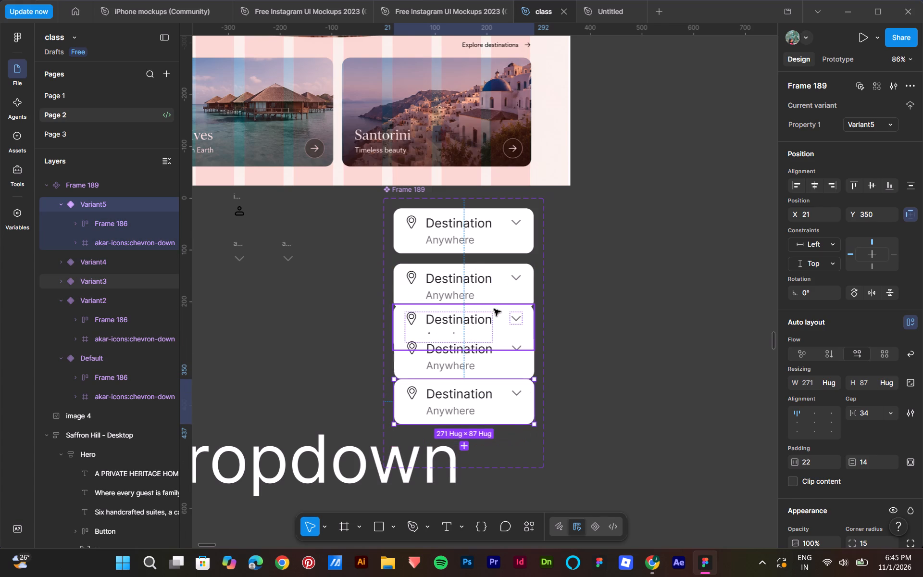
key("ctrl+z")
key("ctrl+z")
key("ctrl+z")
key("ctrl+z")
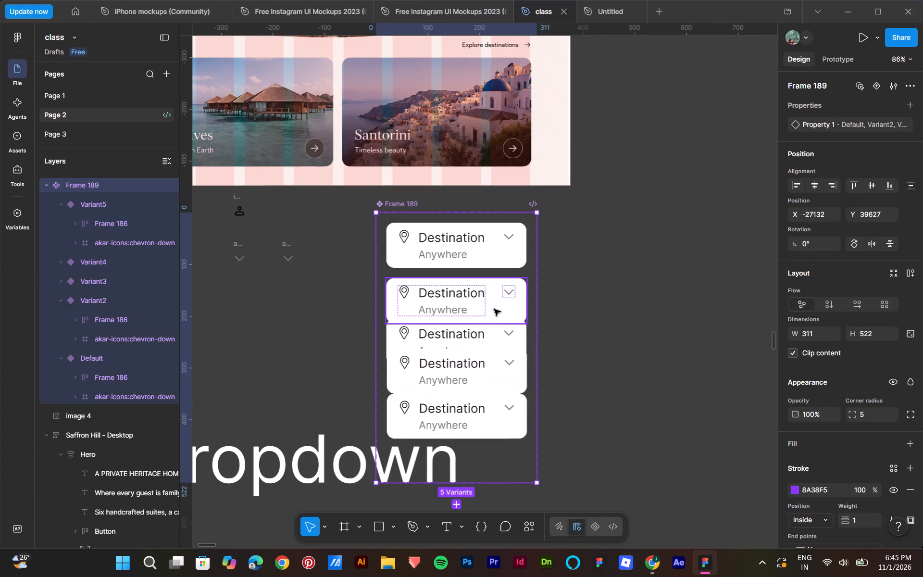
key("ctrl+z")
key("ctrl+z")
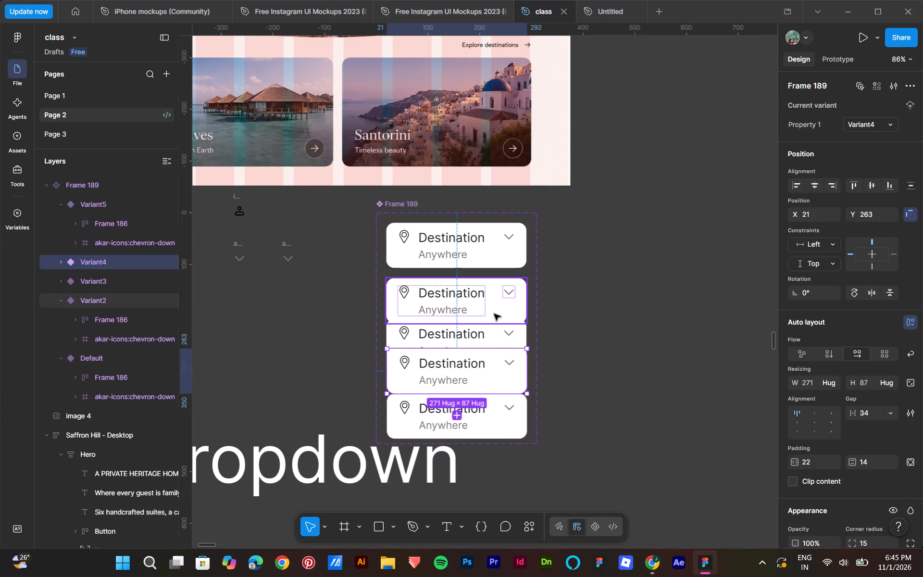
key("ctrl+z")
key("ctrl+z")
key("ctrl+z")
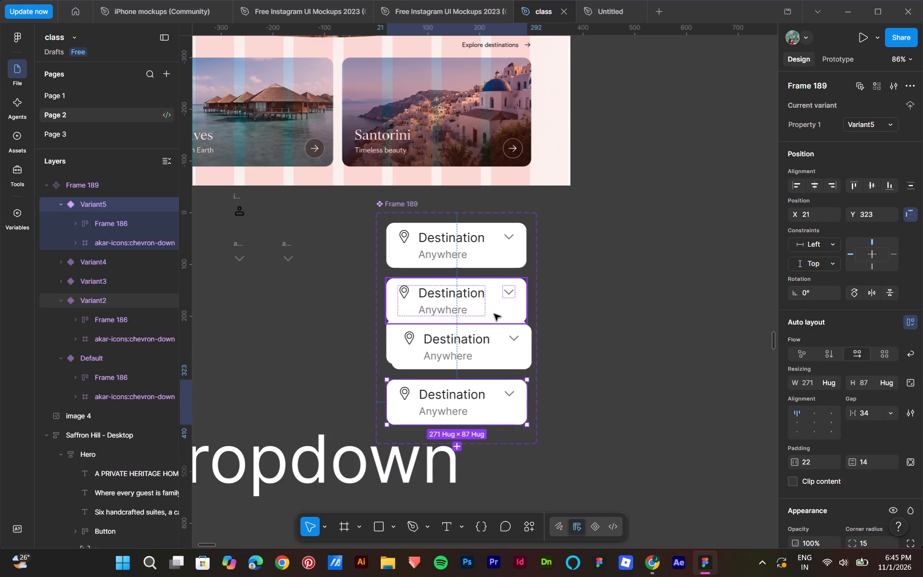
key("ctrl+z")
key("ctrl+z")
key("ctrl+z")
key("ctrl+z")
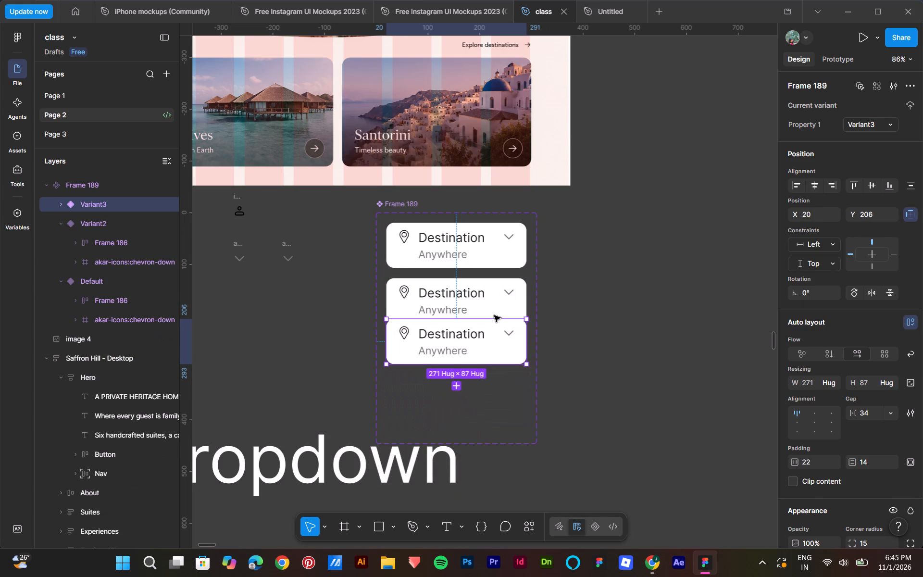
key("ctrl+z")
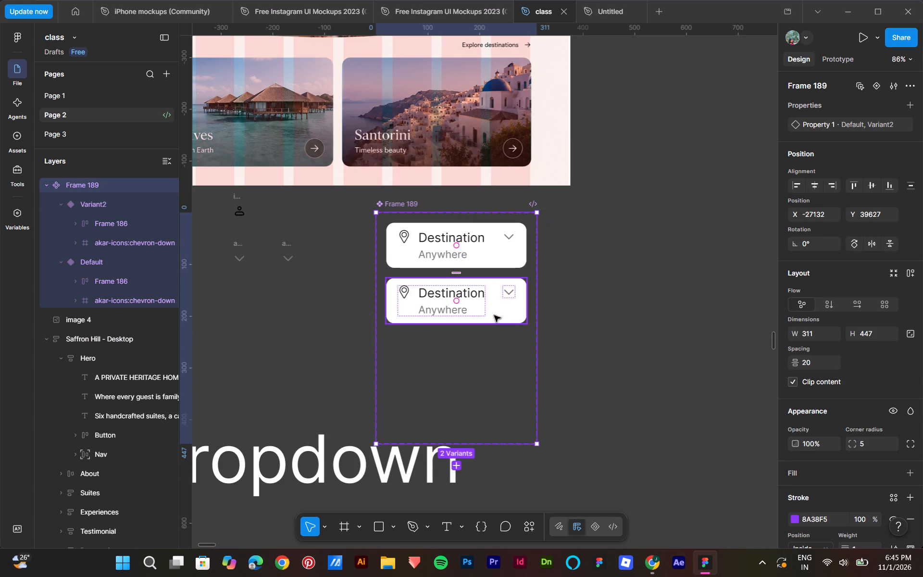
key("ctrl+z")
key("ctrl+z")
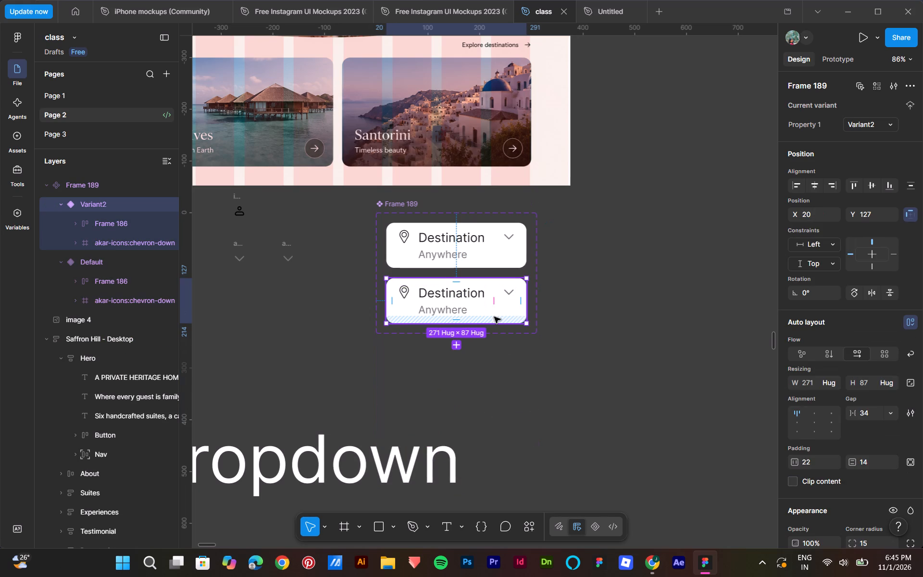
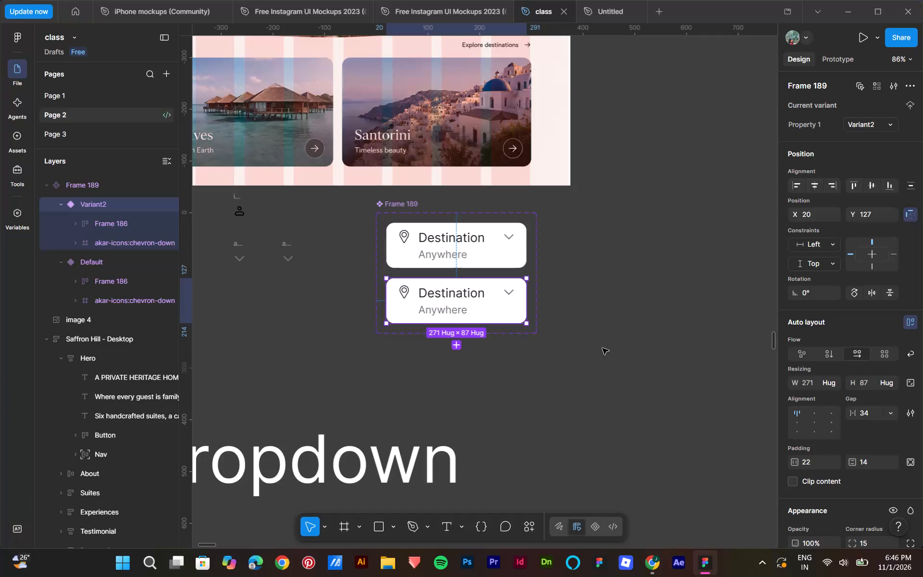
Undo the addition of the second variant, returning Frame 189 to a single Destination component.
key("ctrl+z")
key("ctrl+z")
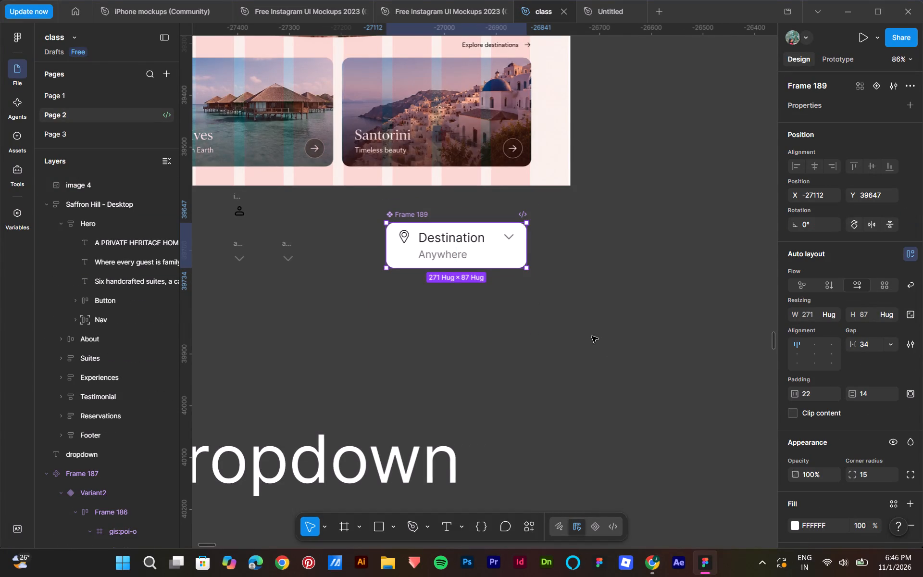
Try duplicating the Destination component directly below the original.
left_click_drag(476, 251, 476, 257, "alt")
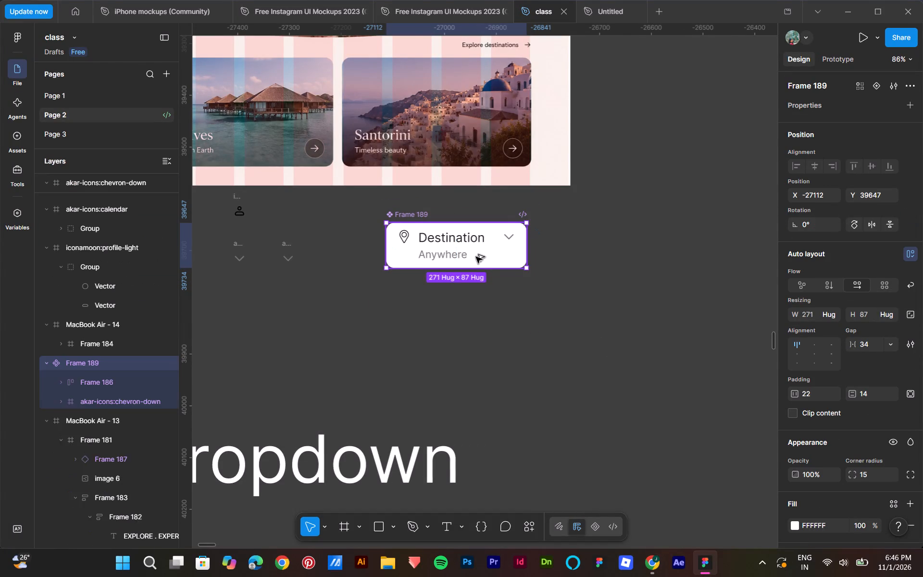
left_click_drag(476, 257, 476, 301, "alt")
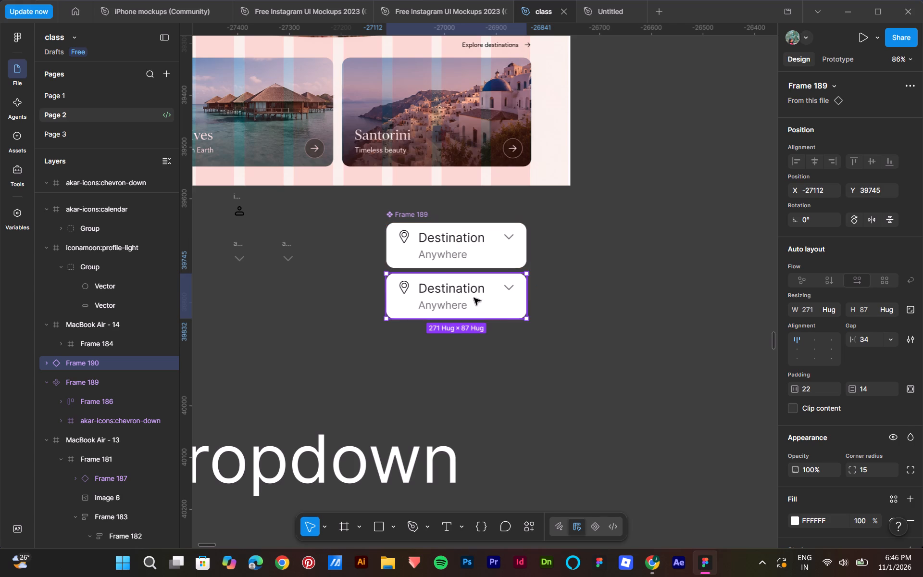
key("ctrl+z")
Undo the component conversion of Frame 189 and duplicate the plain Destination card directly below it, at about Y 39747.
key("ctrl+z")
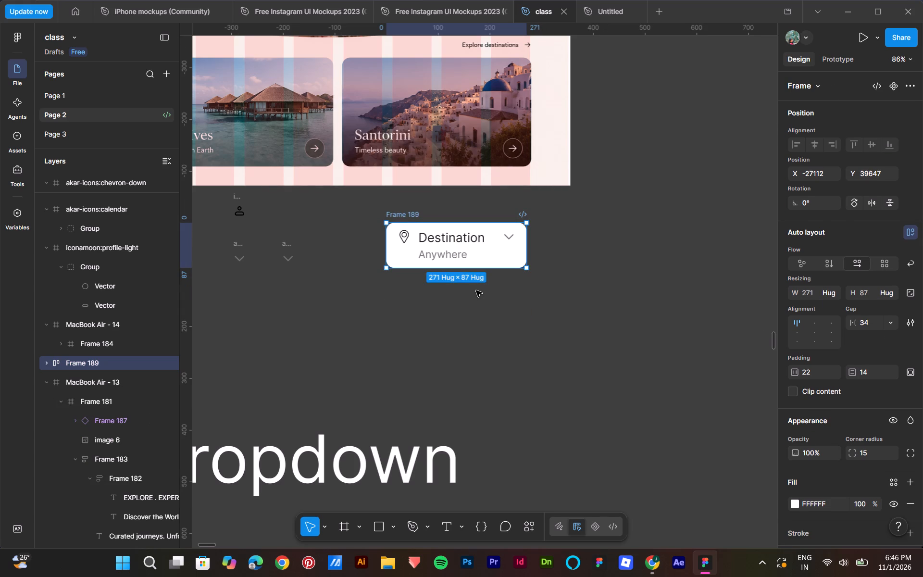
left_click_drag(488, 257, 487, 309, "alt")
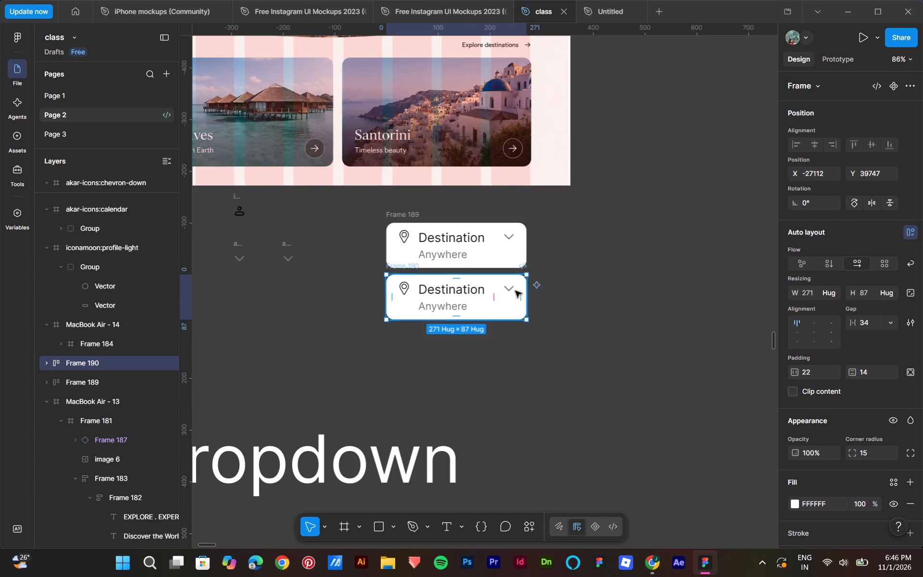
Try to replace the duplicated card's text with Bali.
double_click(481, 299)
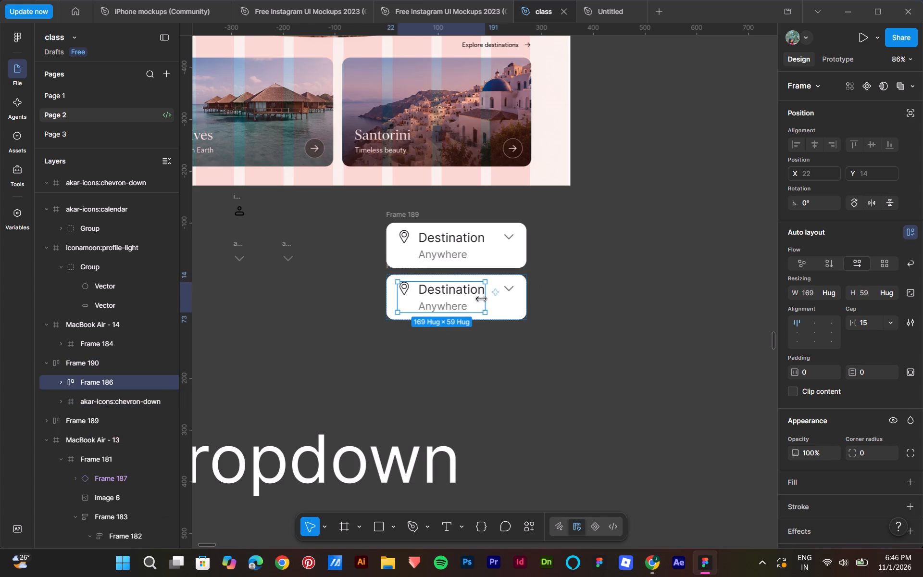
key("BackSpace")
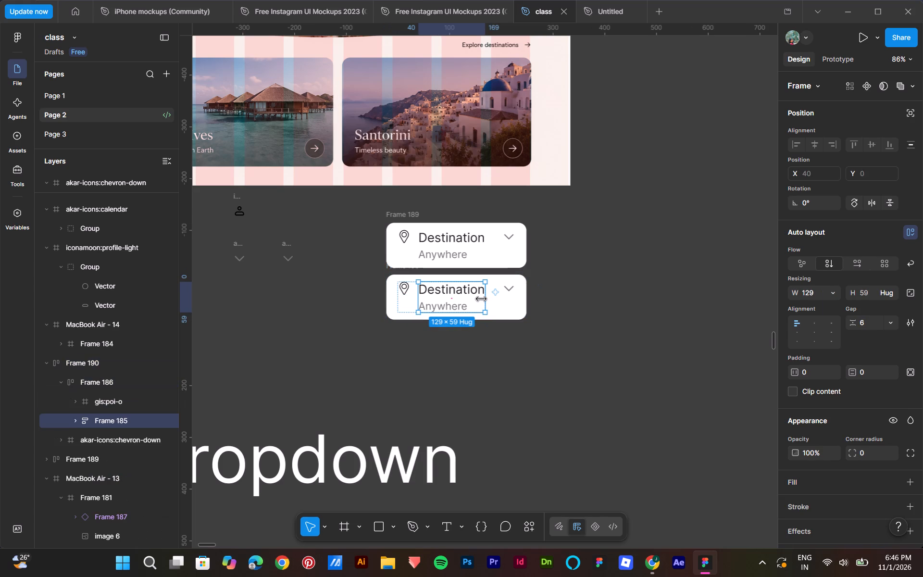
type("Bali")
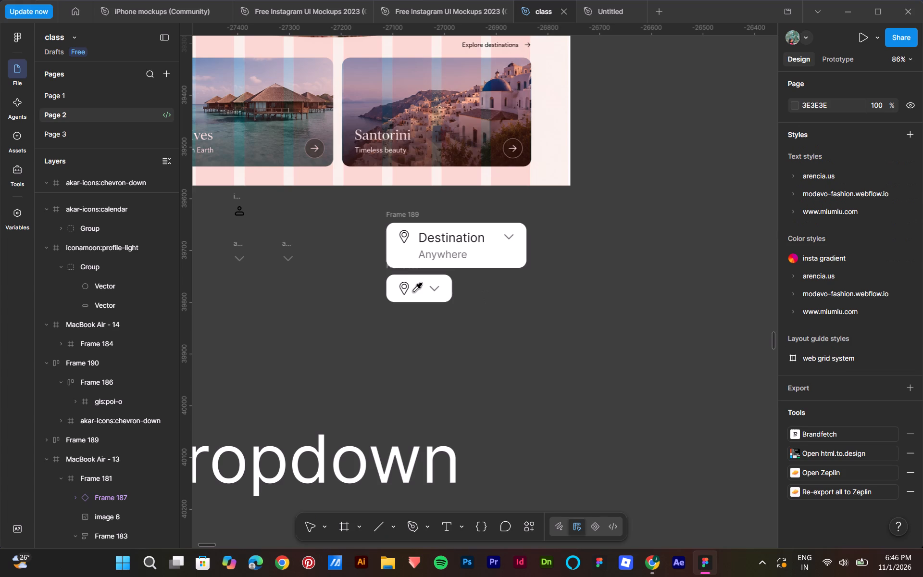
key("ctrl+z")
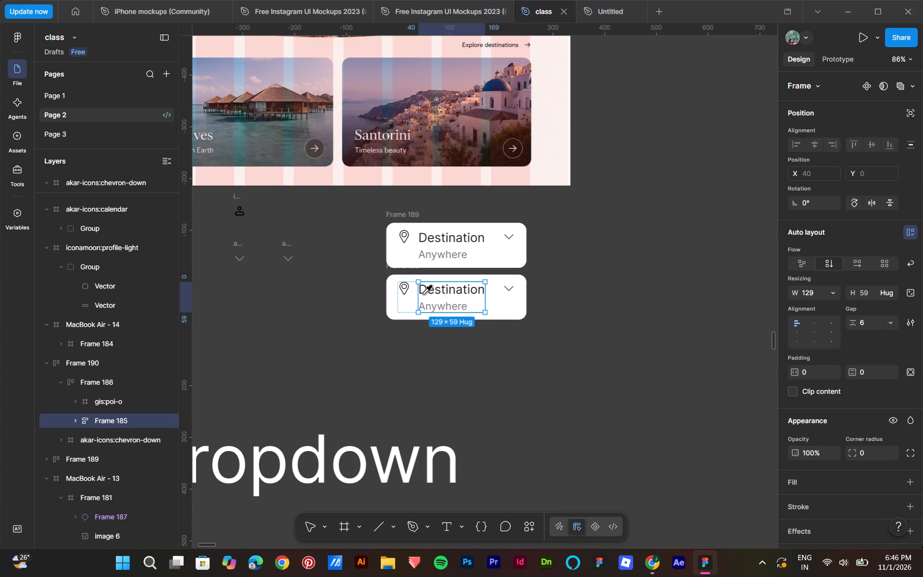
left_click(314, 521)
Remove the Destination heading from the duplicated card, trying Bold, Medium and Light weights on its text along the way.
double_click(459, 293)
double_click(459, 293)
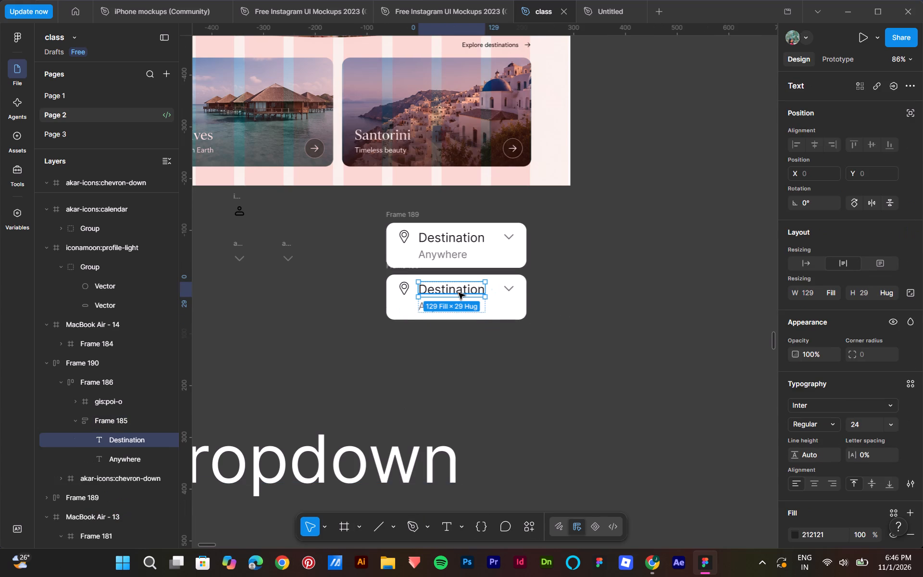
key("BackSpace")
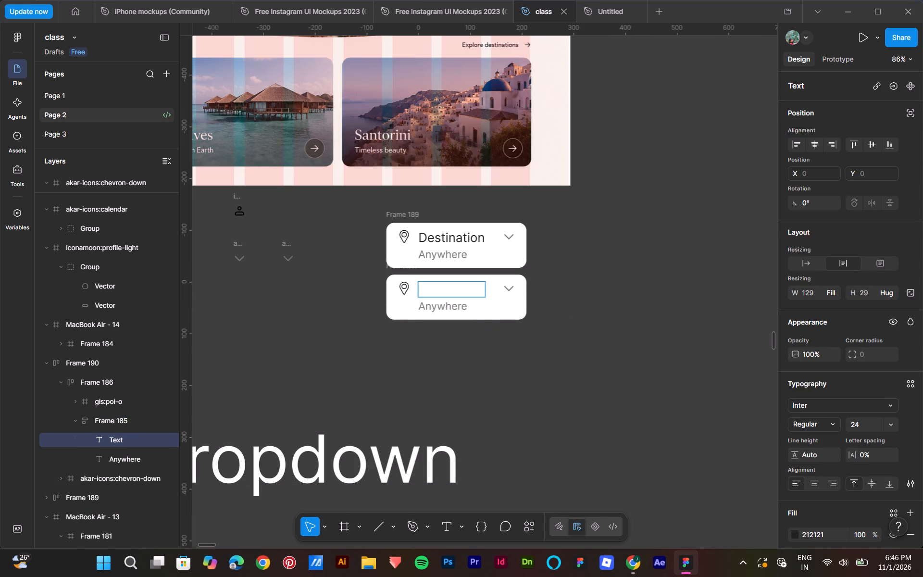
key("ctrl+b")
key("shift+b")
key("BackSpace")
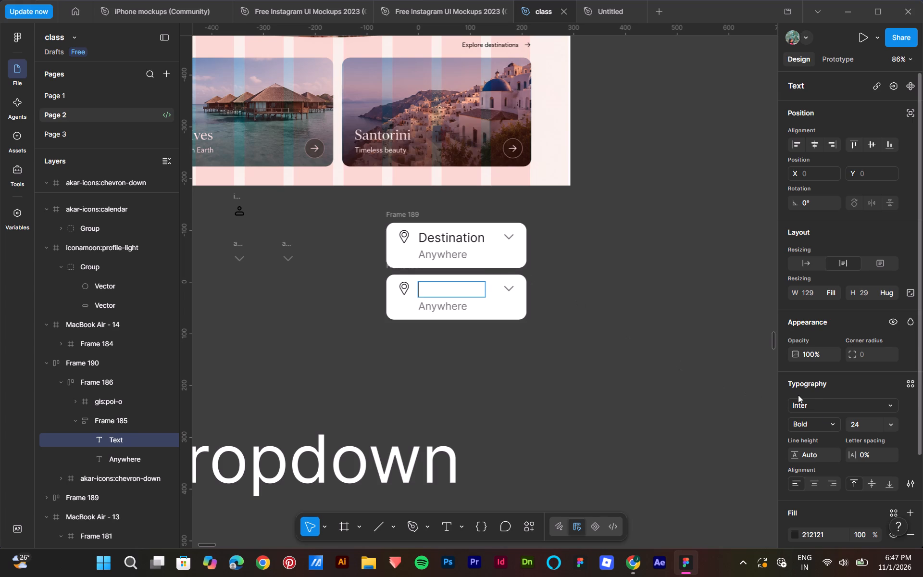
left_click(823, 419)
left_click(823, 395)
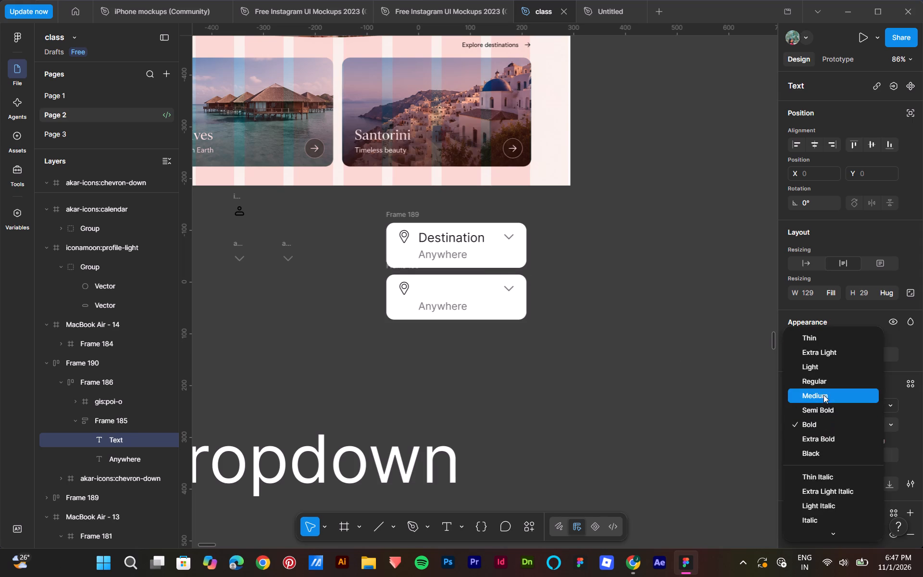
key("shift+b")
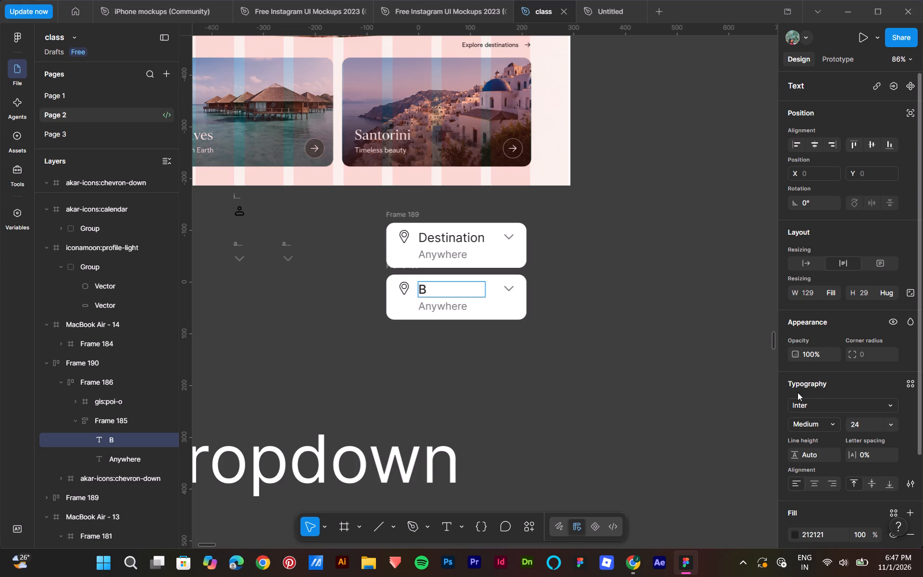
key("BackSpace")
left_click(827, 424)
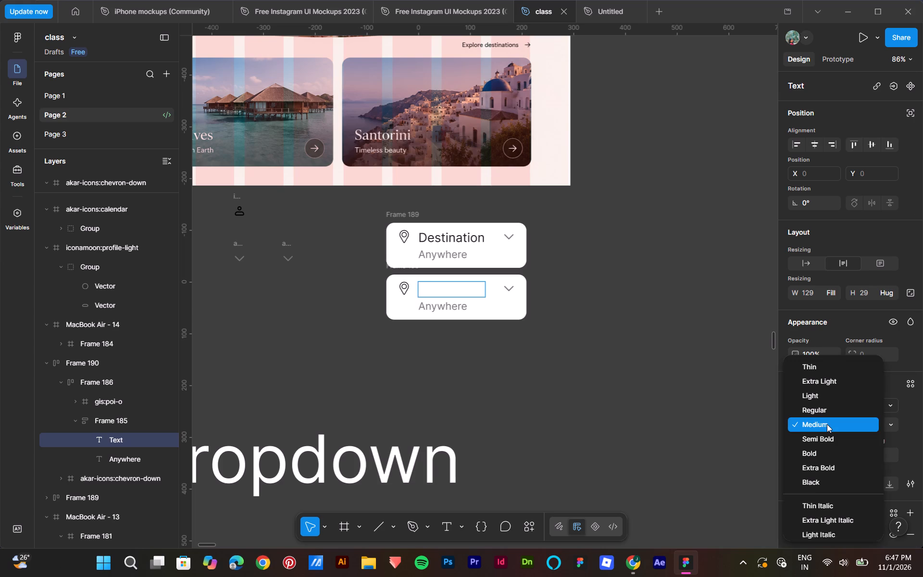
left_click(825, 393)
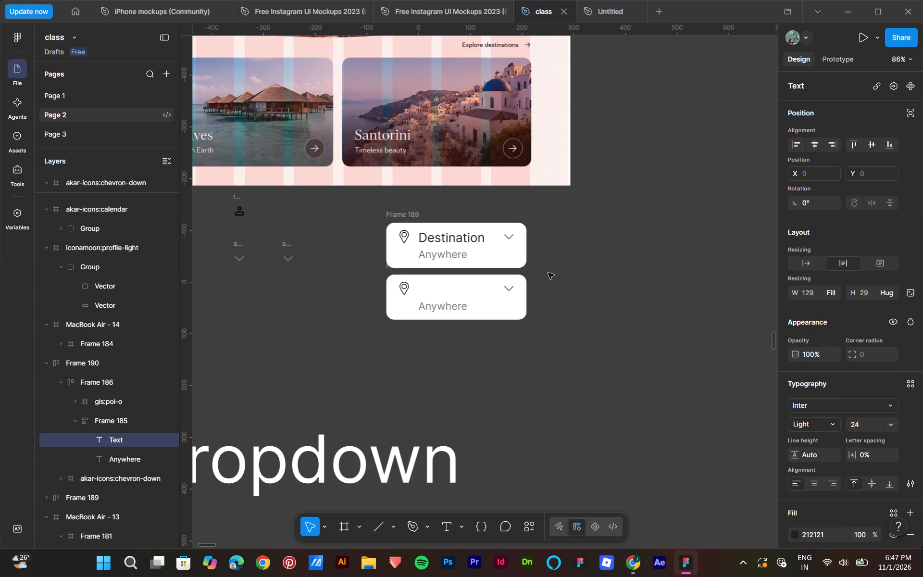
left_click(448, 225)
triple_click(454, 234)
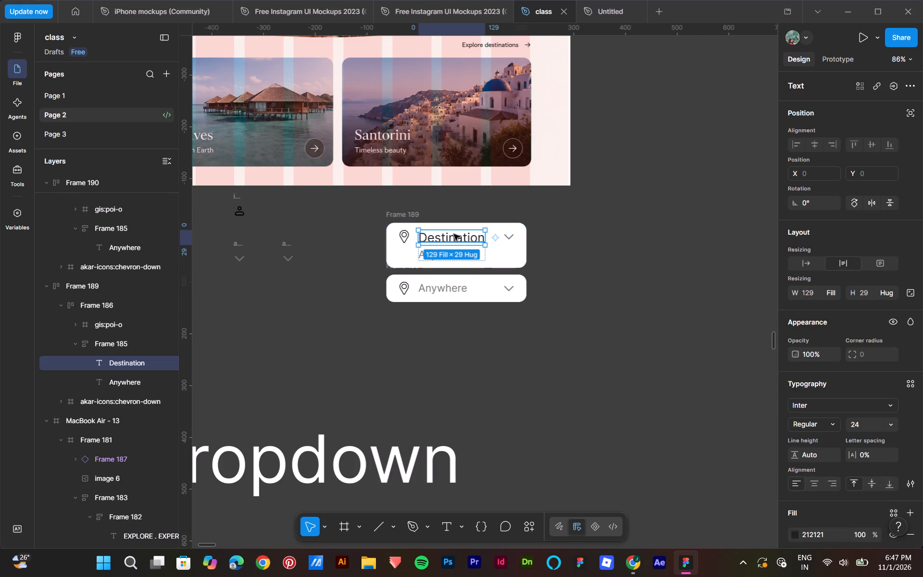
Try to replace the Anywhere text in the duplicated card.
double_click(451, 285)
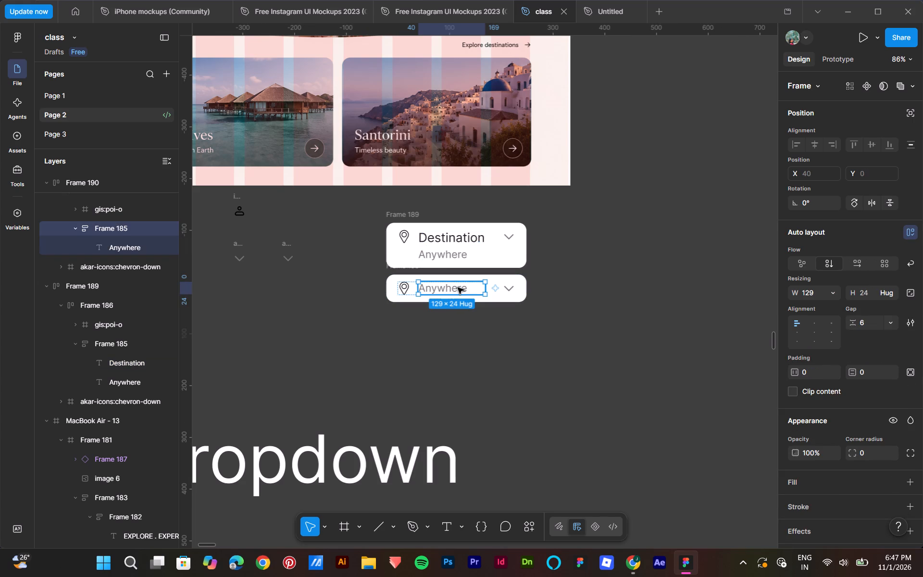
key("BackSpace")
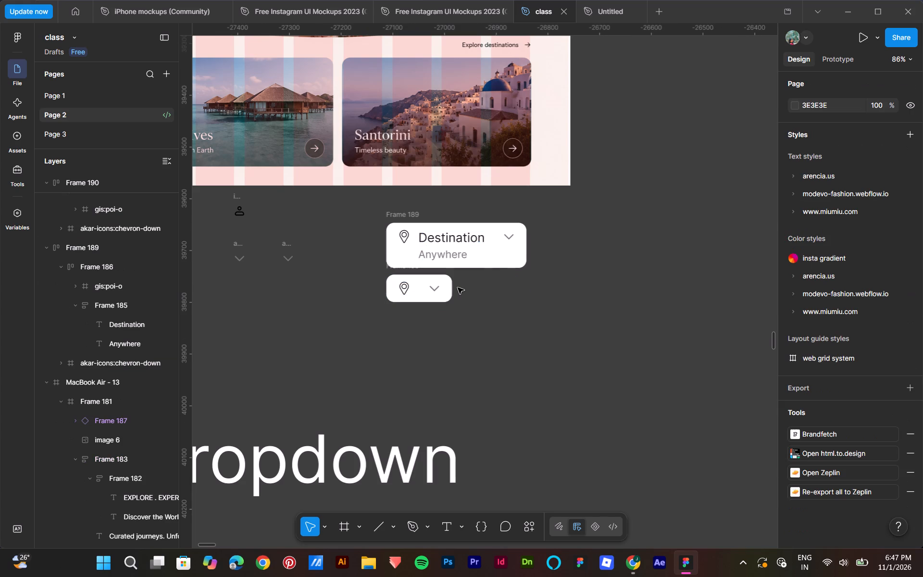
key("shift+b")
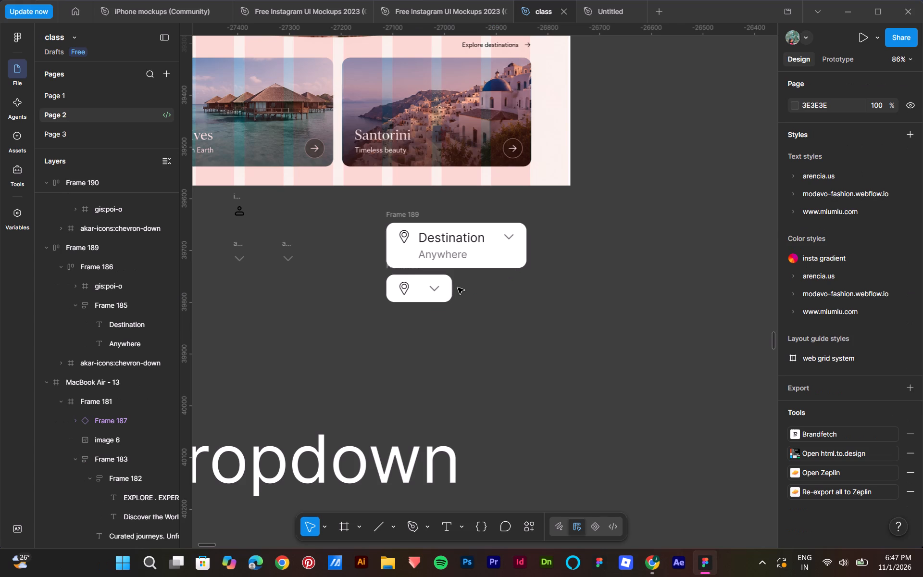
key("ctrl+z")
Replace the duplicated card's Anywhere text with Bali, Vietnam, Maldives and Santorini on separate lines, with a blank line between each.
double_click(450, 288)
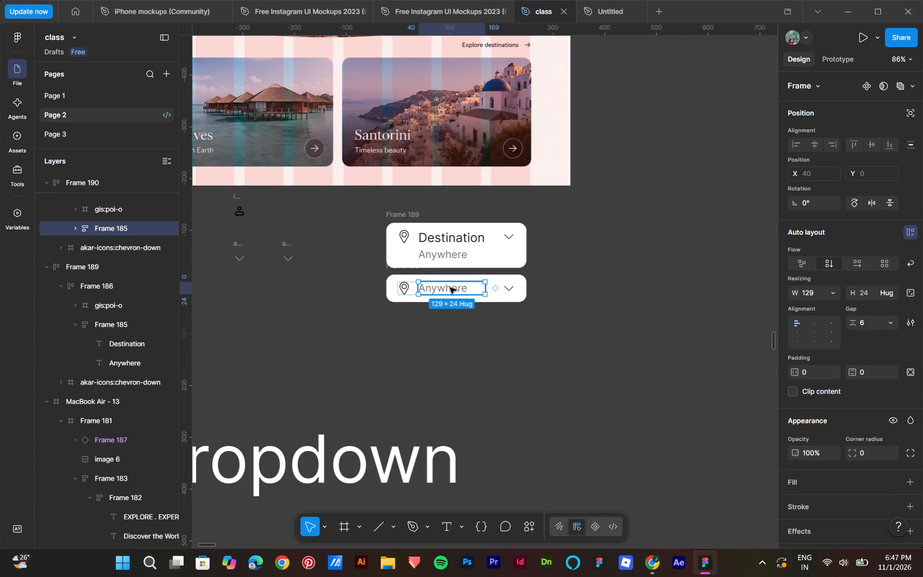
double_click(458, 288)
key("BackSpace")
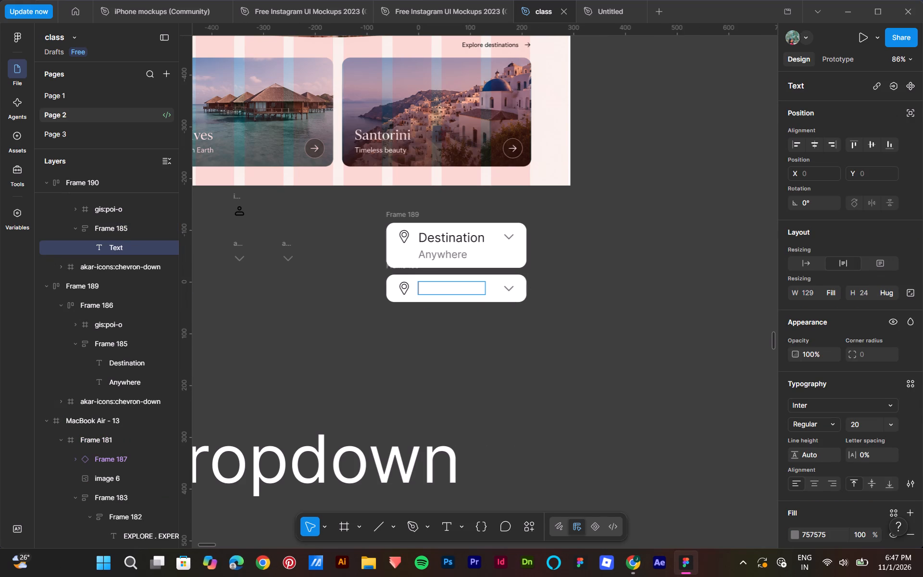
type("Bali")
key("Return")
key("Return")
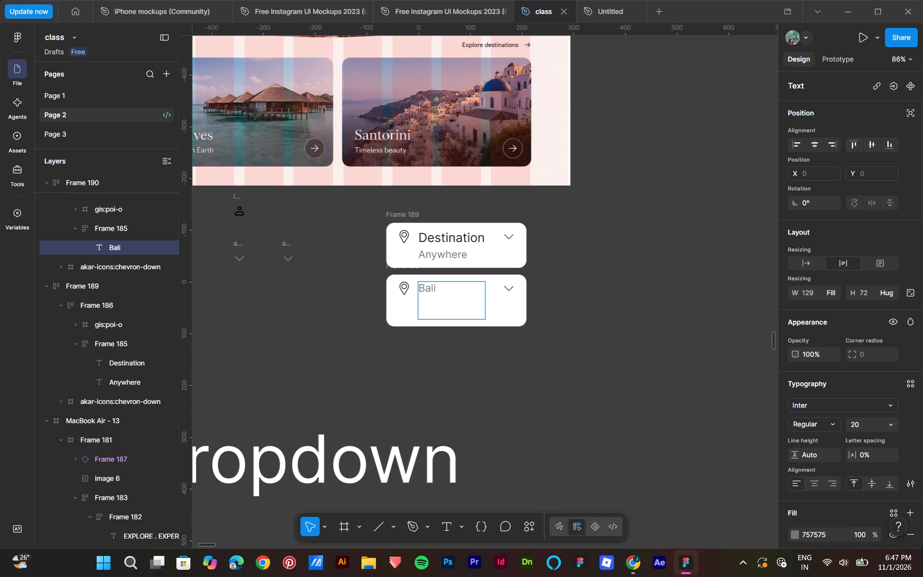
type("Viet")
type("nam")
key("Return")
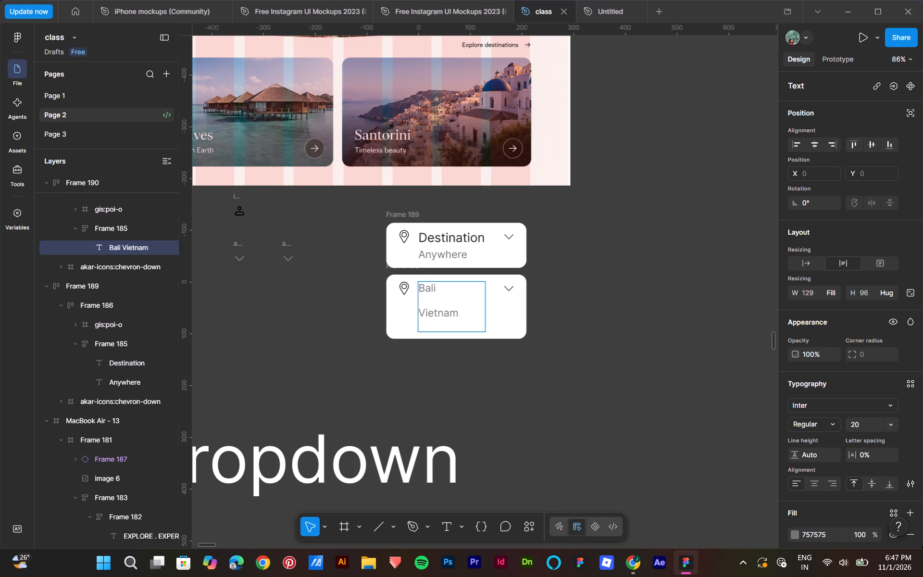
key("Return")
type("Maldives")
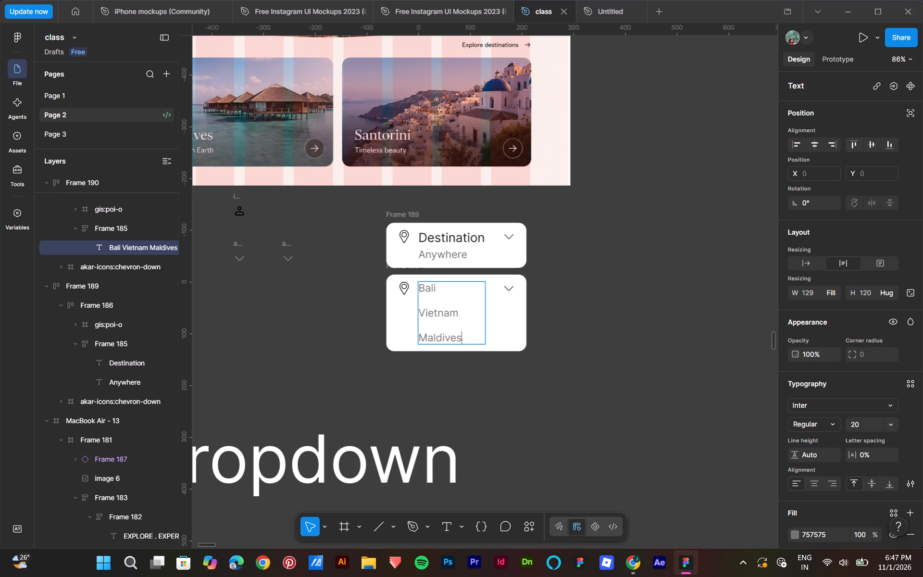
key("Return")
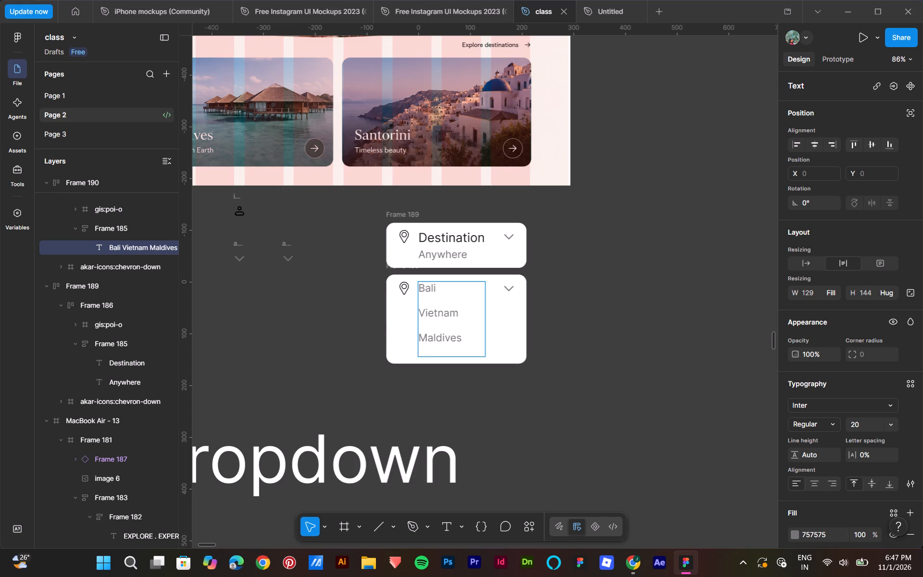
key("Return")
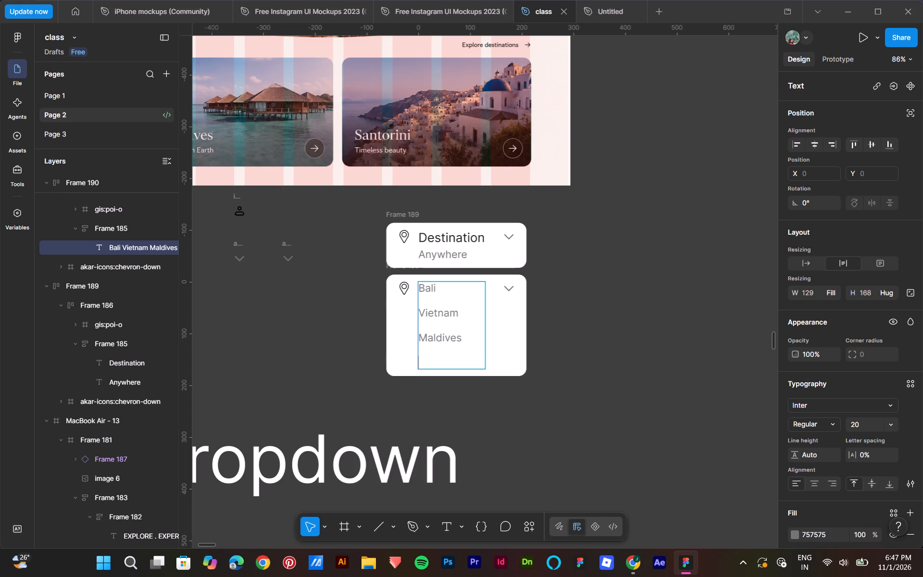
type("San")
type("torini")
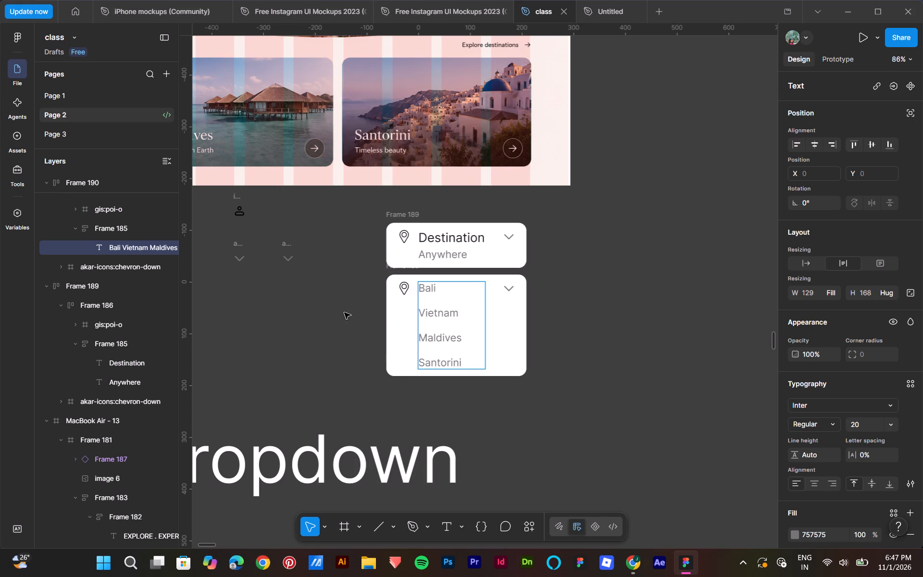
left_click(338, 313)
Move the location pin icon out of the destination list card onto the canvas beside it.
left_click(402, 288)
left_click_drag(405, 289, 330, 296)
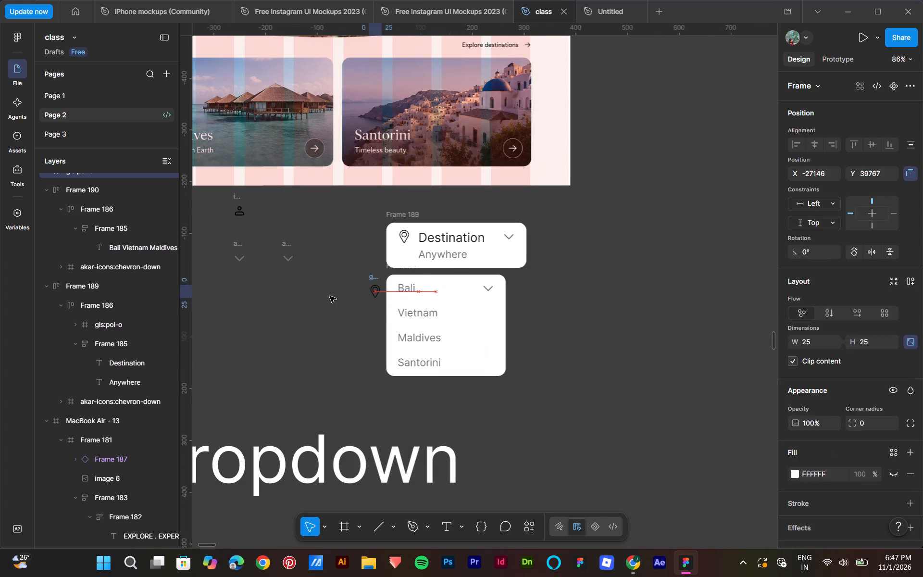
Move the loose location pin icon farther away from the destination list card on the canvas.
left_click_drag(330, 296, 311, 297)
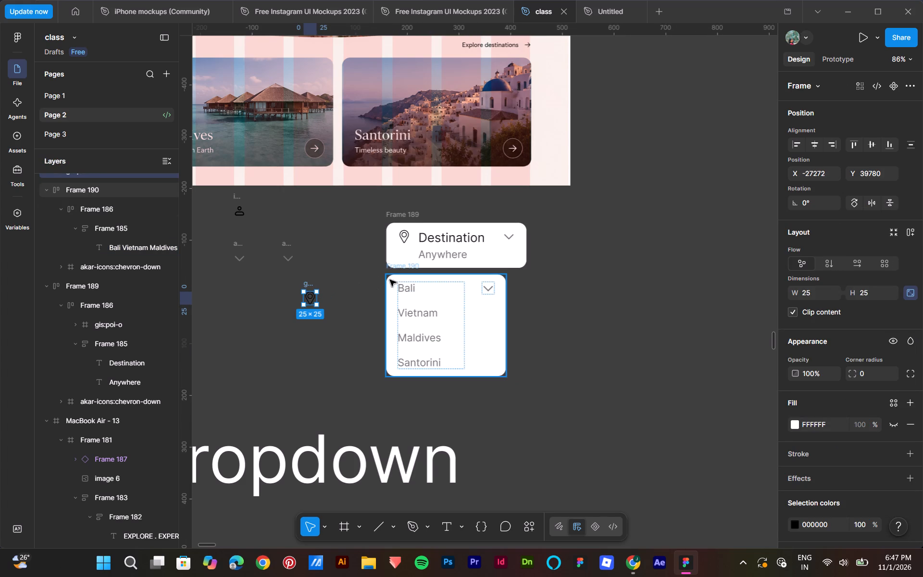
Set the destination list card's auto layout padding to 18 vertical and 44 horizontal.
left_click(394, 269)
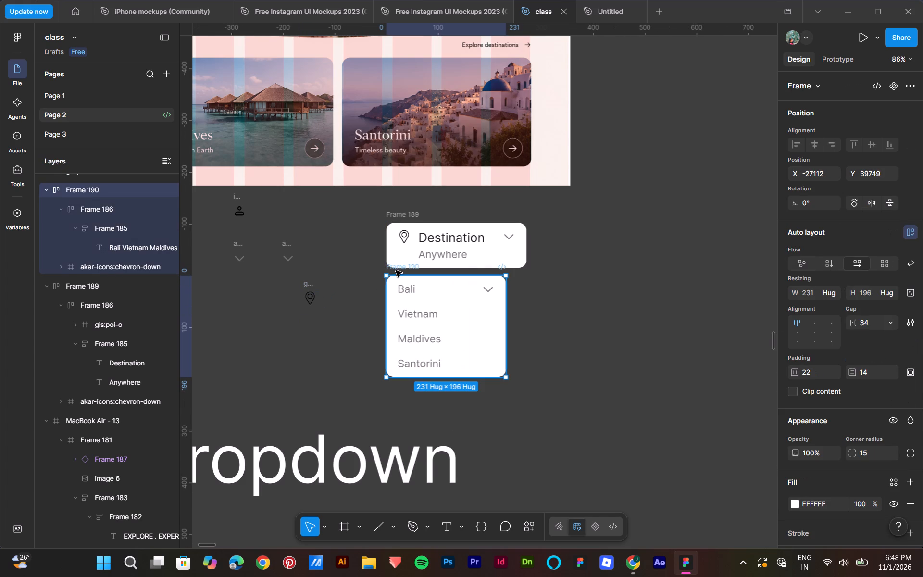
left_click(539, 323)
left_click(399, 267)
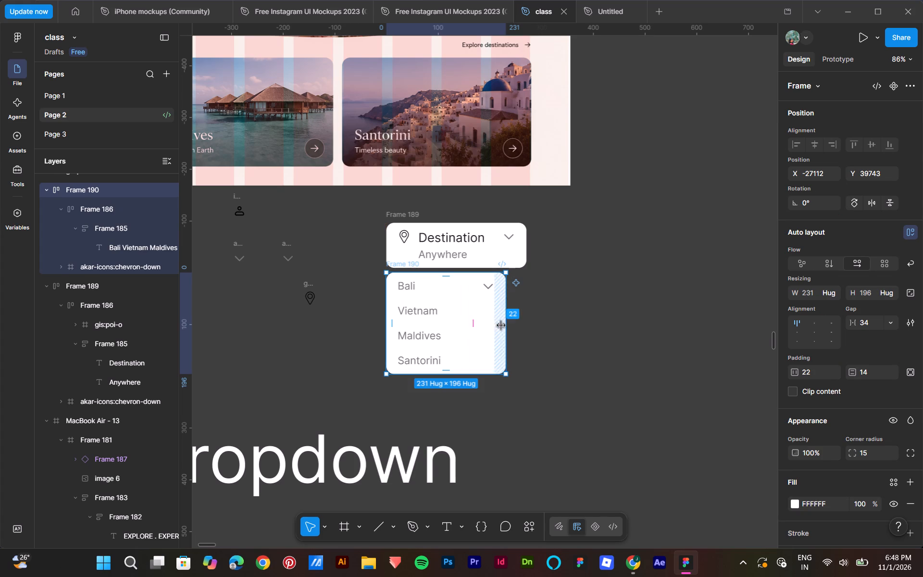
left_click_drag(849, 372, 470, 285)
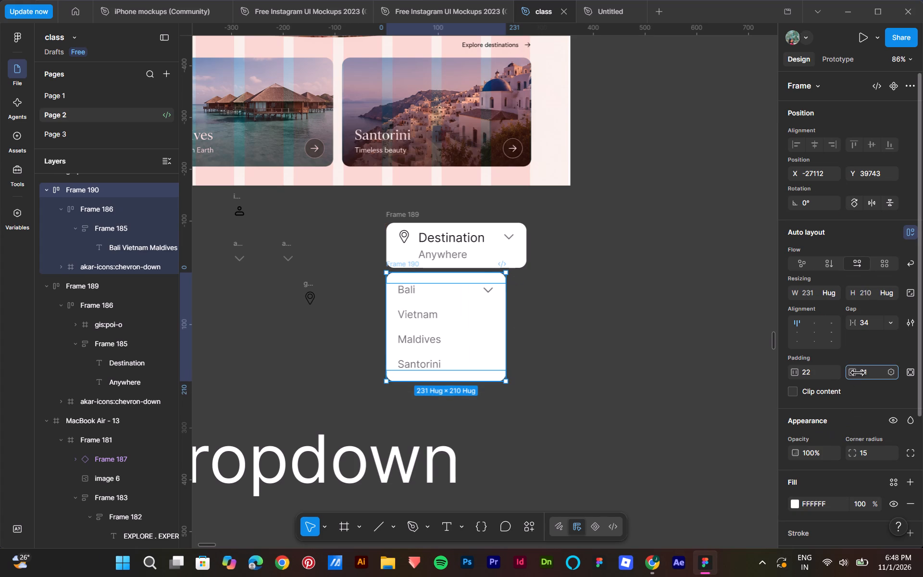
left_click_drag(470, 285, 466, 290)
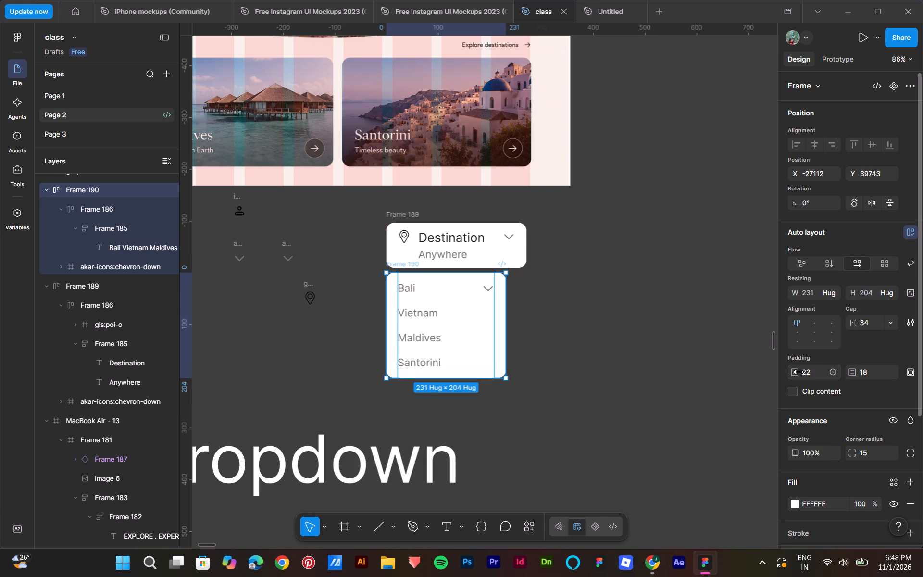
left_click_drag(798, 372, 486, 286)
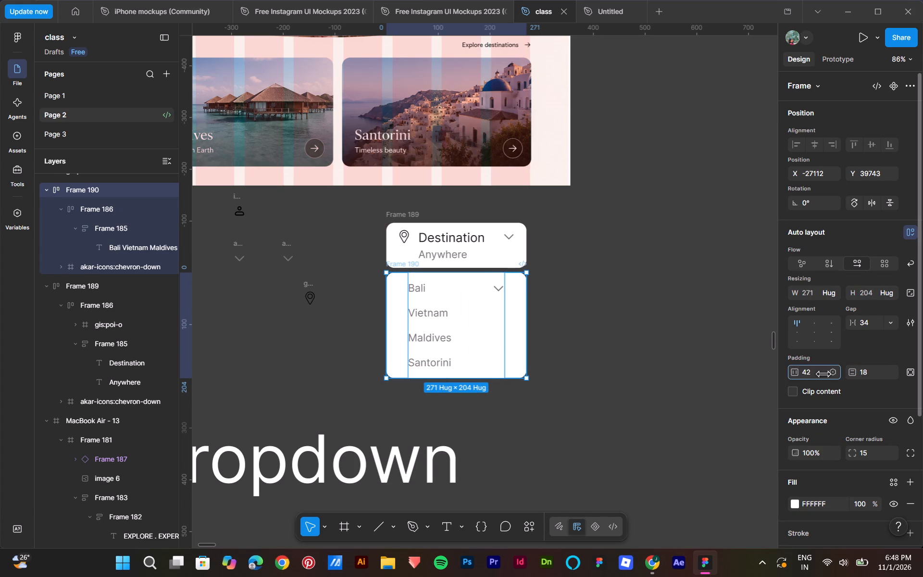
left_click_drag(486, 286, 488, 286)
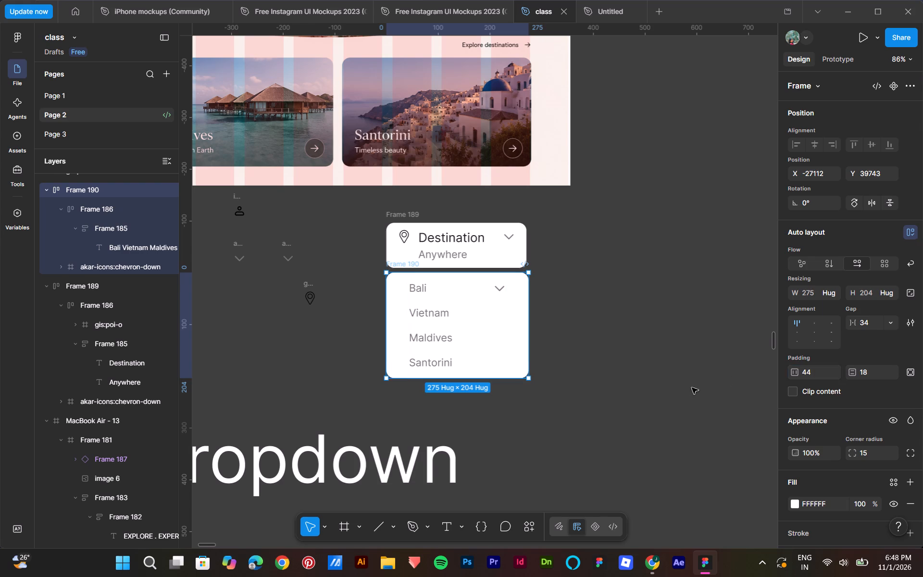
left_click(692, 388)
Add a vertical ruler guide to the destination list card along its right edge, at X 275.
left_click(519, 336)
left_click_drag(190, 259, 525, 320)
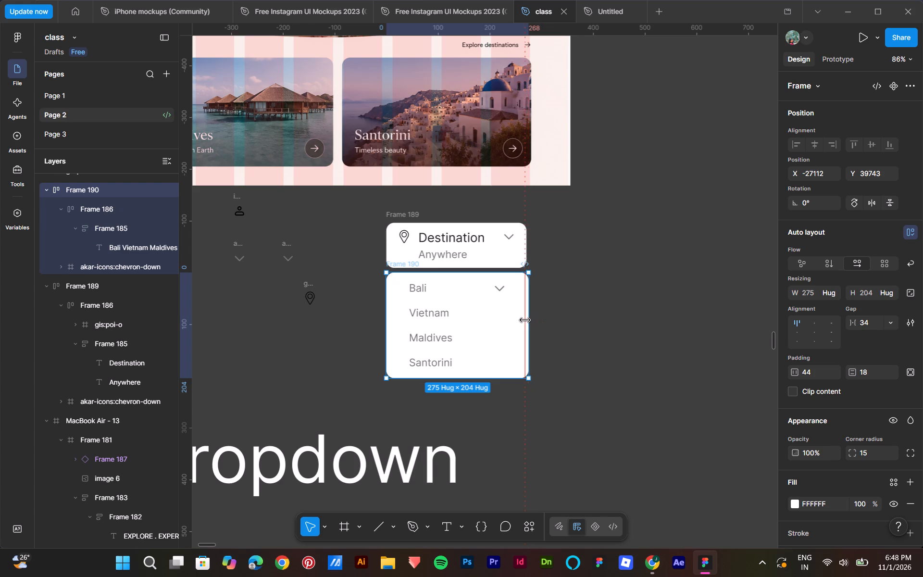
left_click_drag(525, 320, 524, 321)
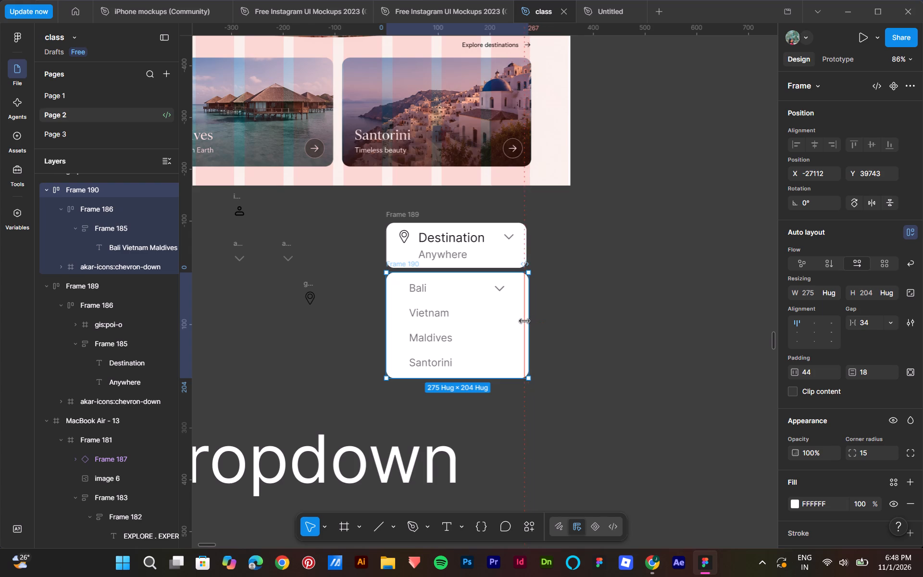
left_click_drag(524, 321, 525, 321)
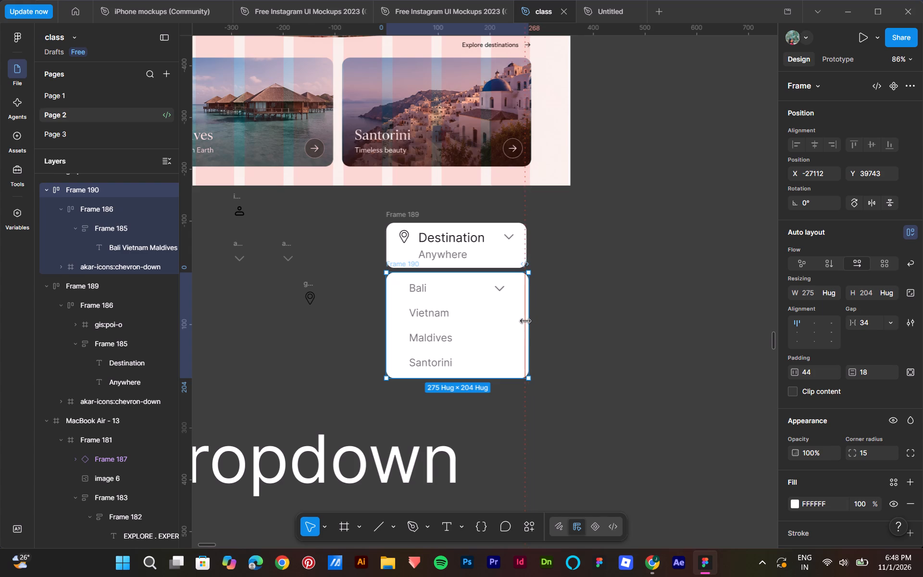
left_click_drag(525, 321, 526, 321)
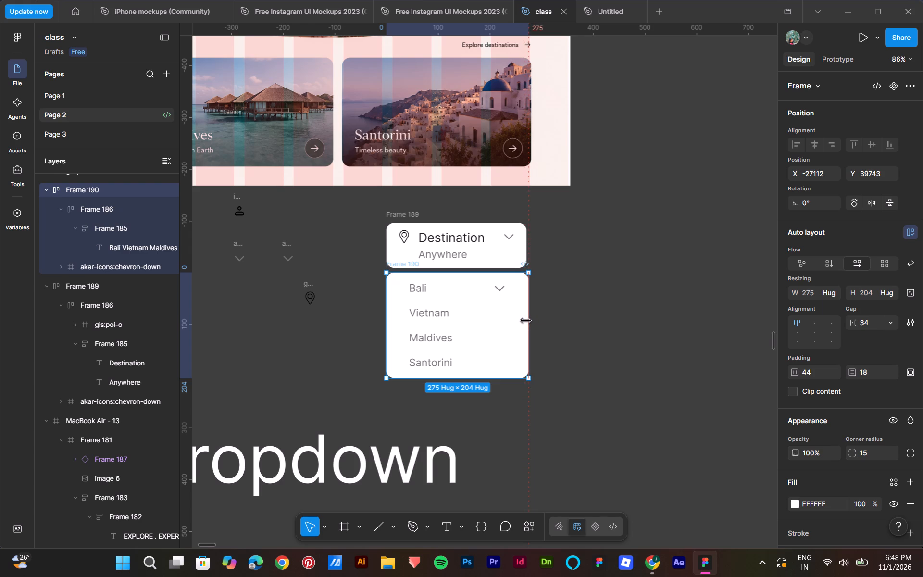
left_click_drag(526, 321, 526, 321)
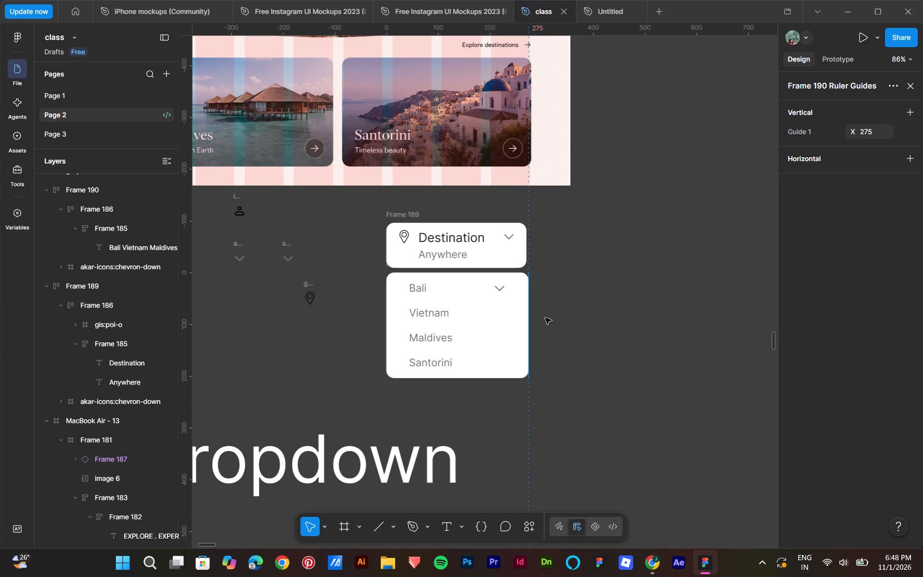
scroll(527, 330, "up", 1)
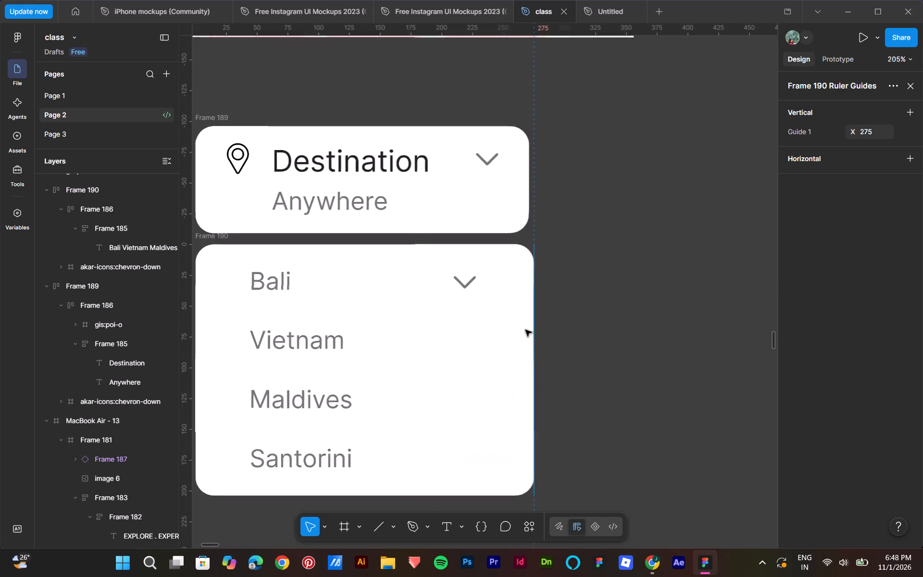
left_click(530, 252)
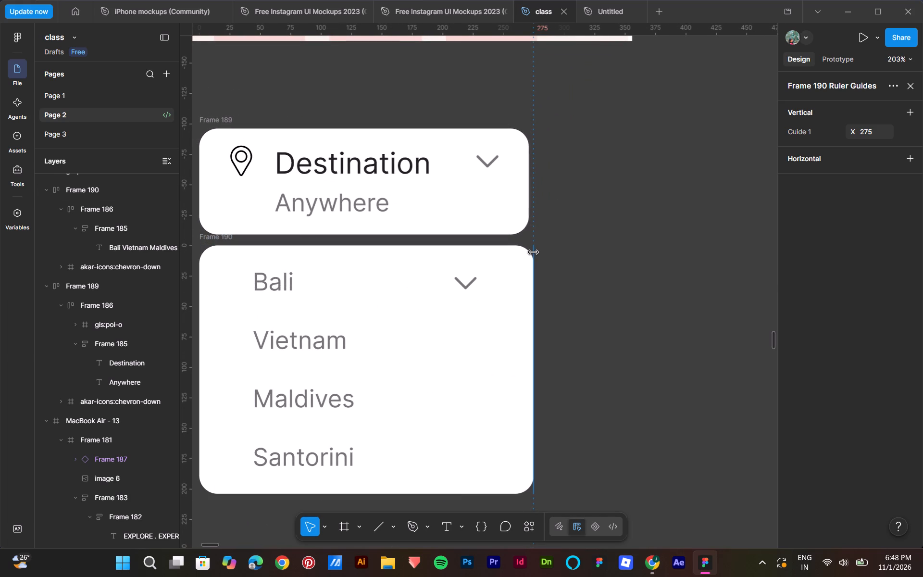
left_click(536, 251)
left_click(549, 229)
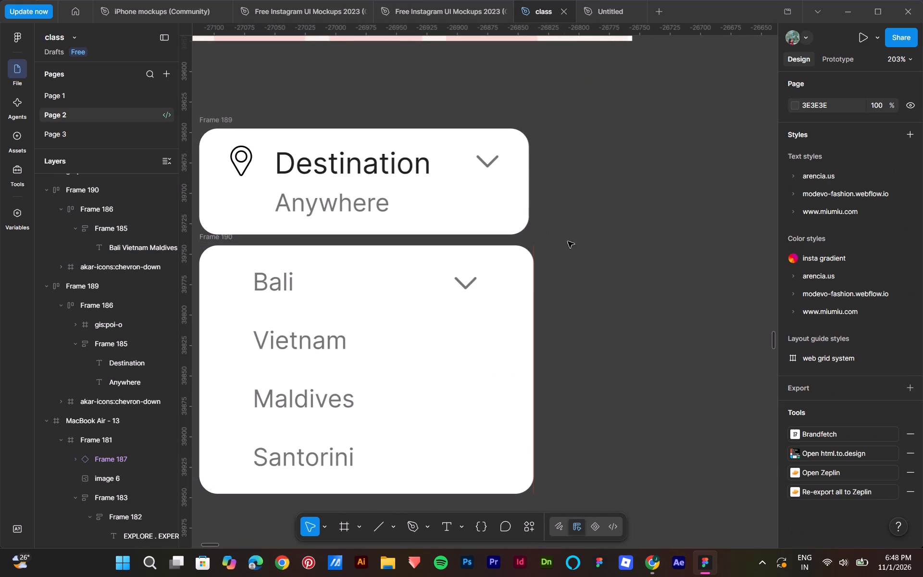
Set the destination list card's horizontal padding to 43.
left_click(500, 338)
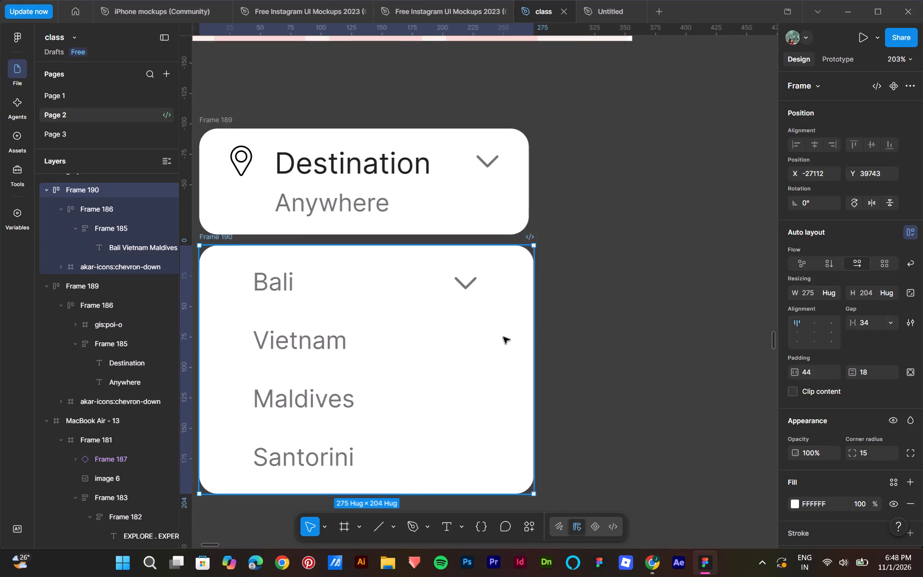
left_click(812, 374)
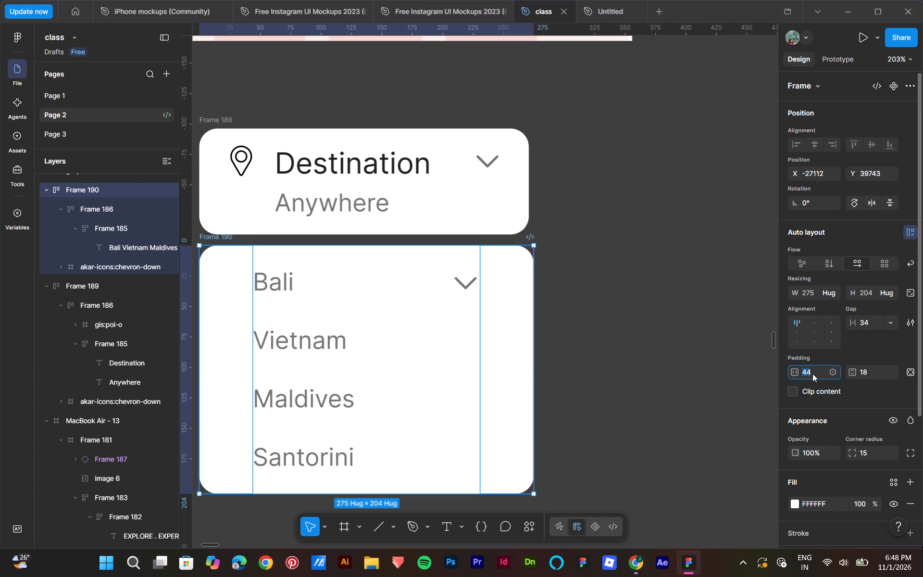
left_click(812, 374)
type("43")
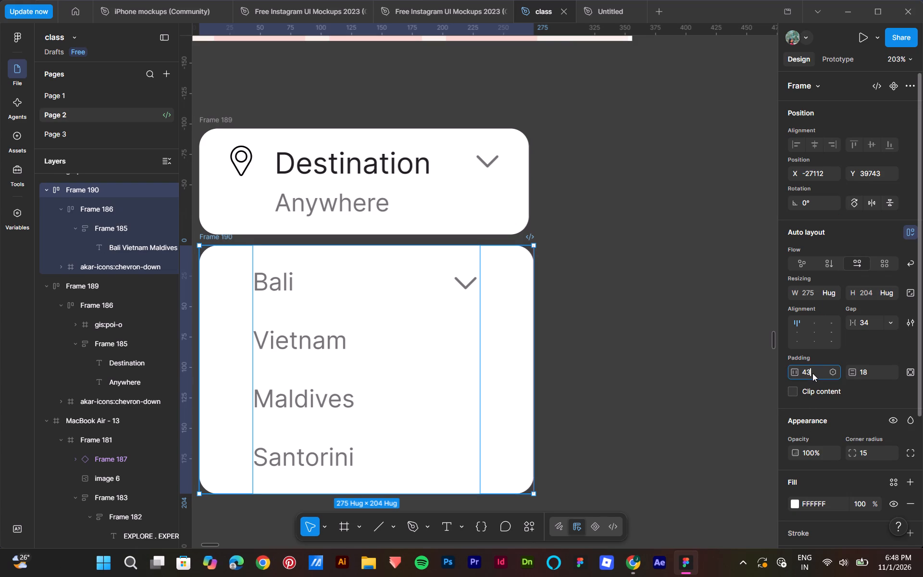
key("Return")
left_click(628, 245)
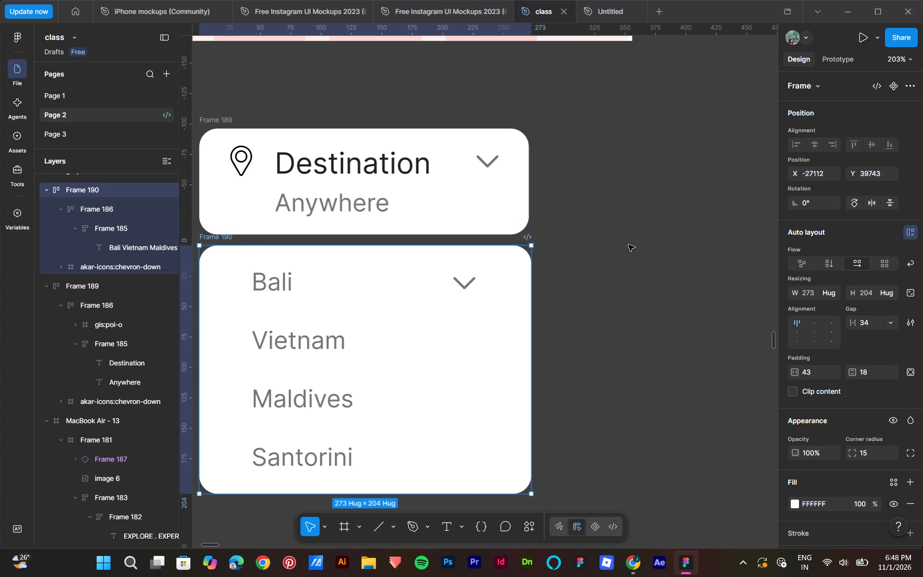
Nudge the destination list card up to Y 39736, directly beneath the Destination card.
middle_click_drag(625, 296, 671, 281)
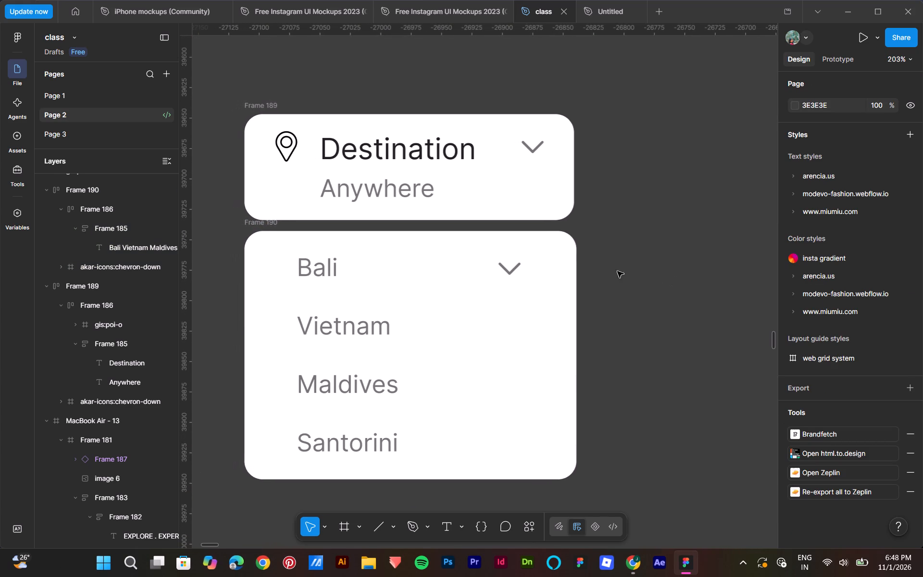
left_click(626, 282)
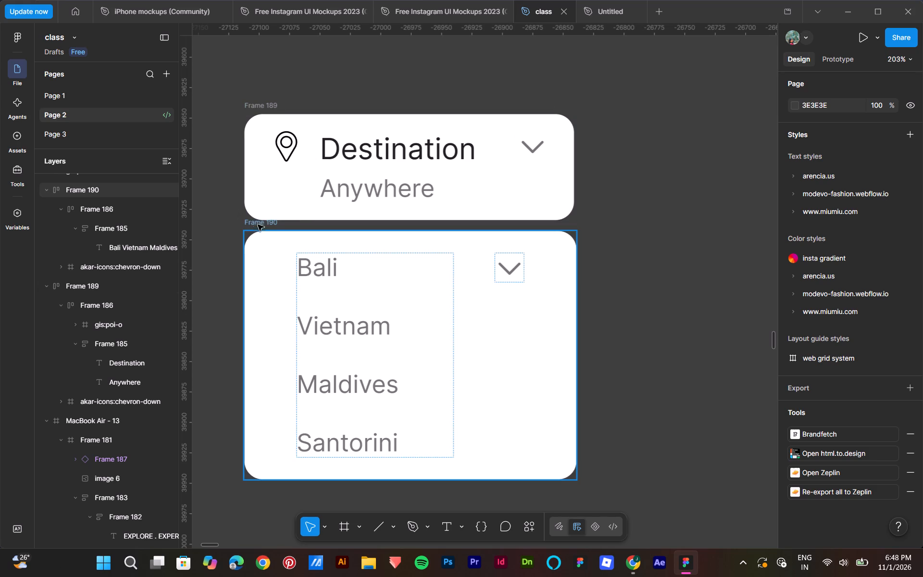
key("Up")
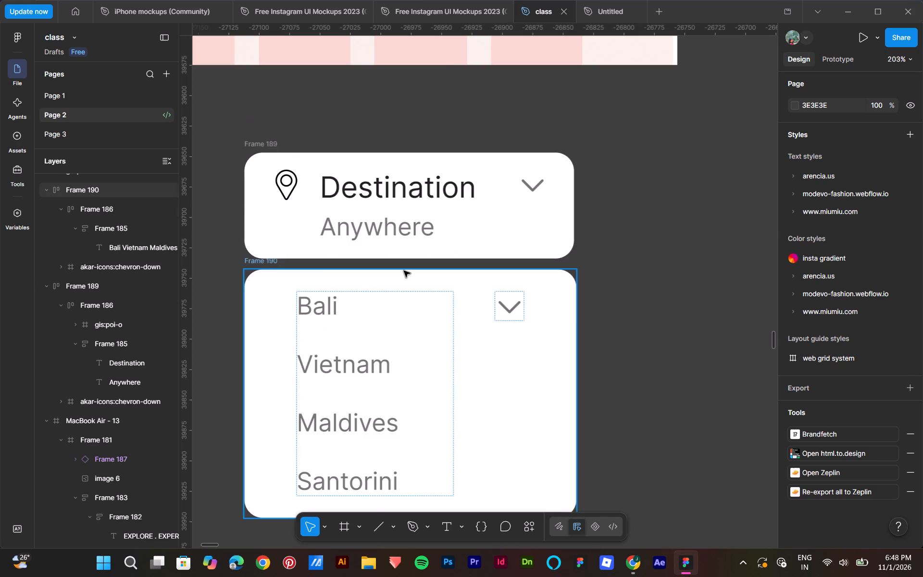
key("Up")
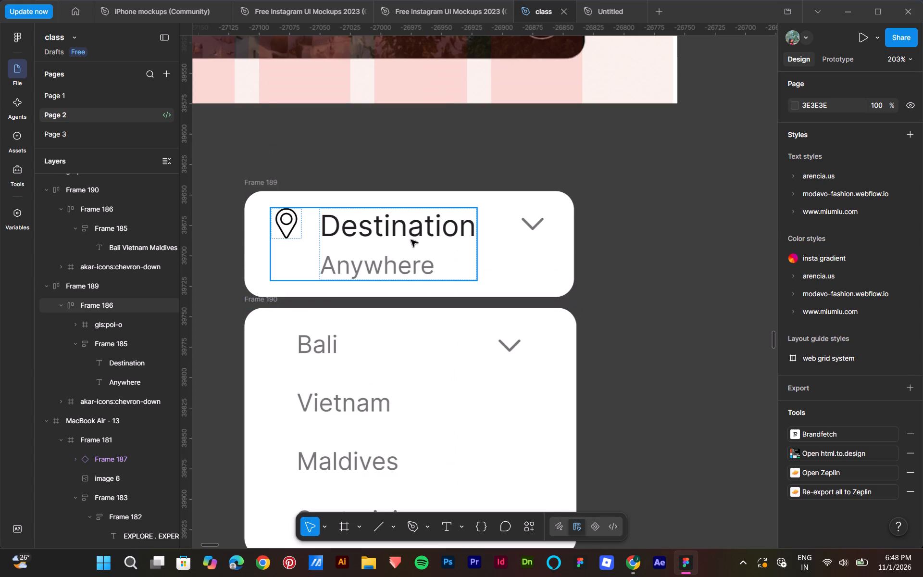
left_click(517, 325)
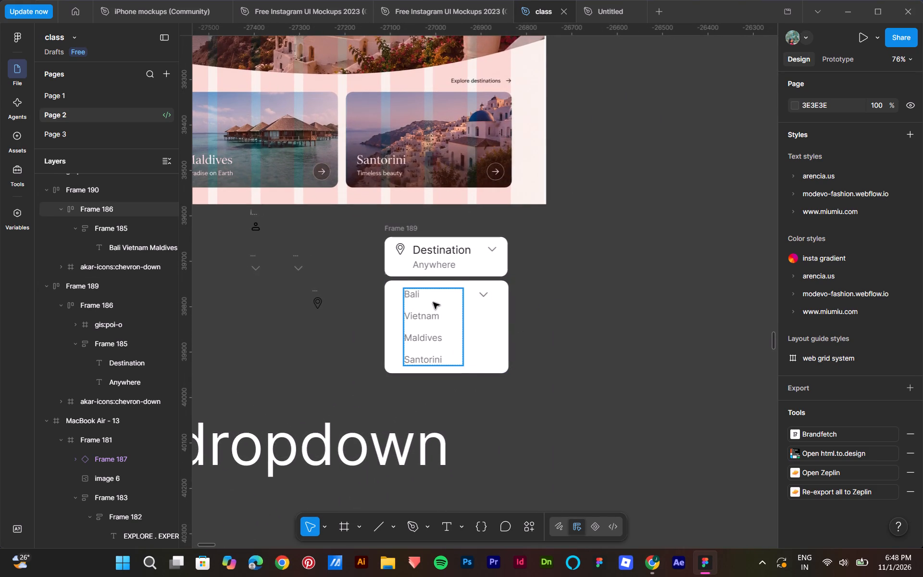
left_click(423, 280)
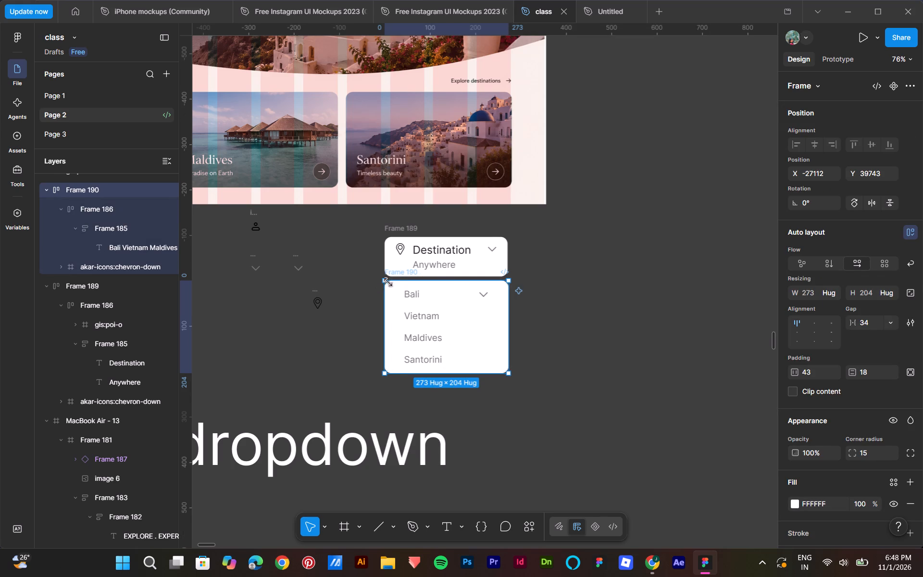
key("Up")
key("Up")
key("Up")
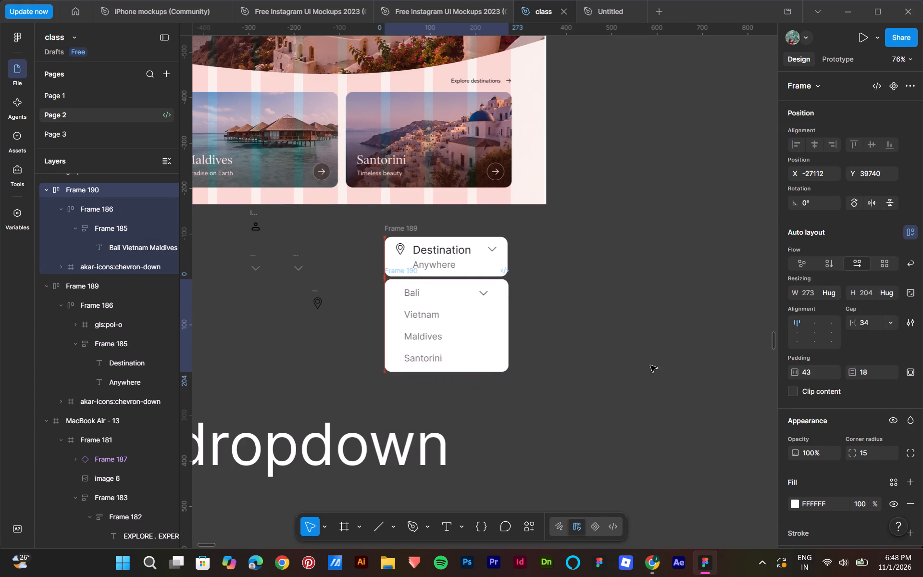
key("Up")
key("Up")
key("Up")
key("Up")
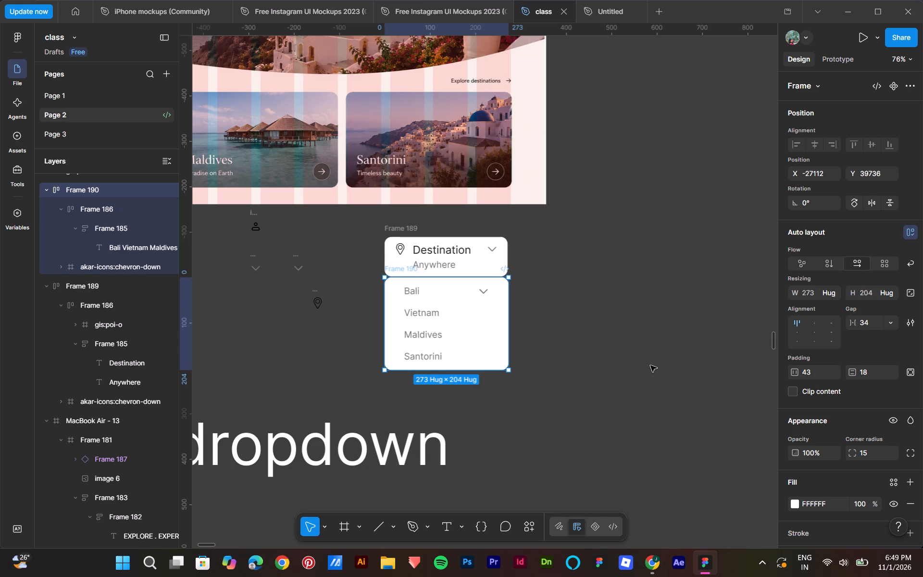
left_click(597, 340)
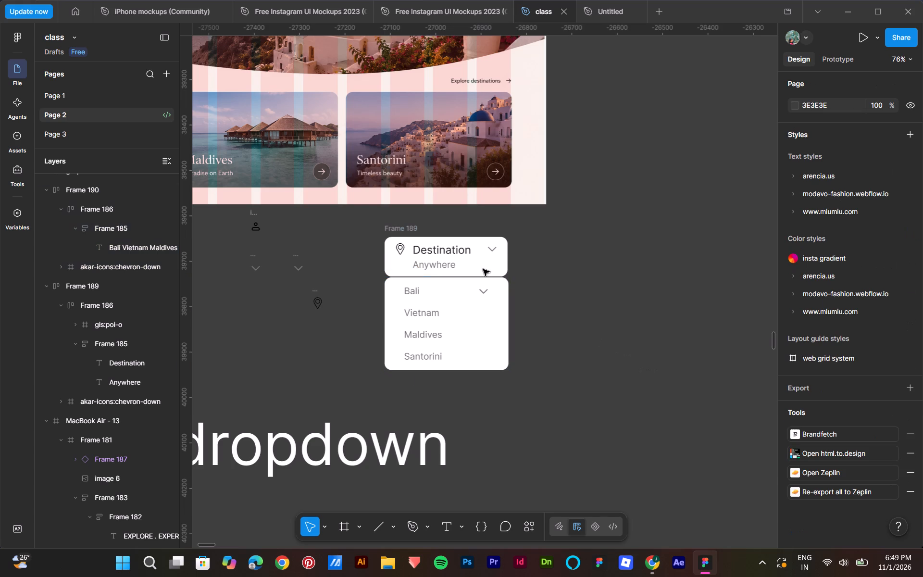
Combine the Destination card and the destination list card into a single component.
left_click_drag(370, 217, 532, 370)
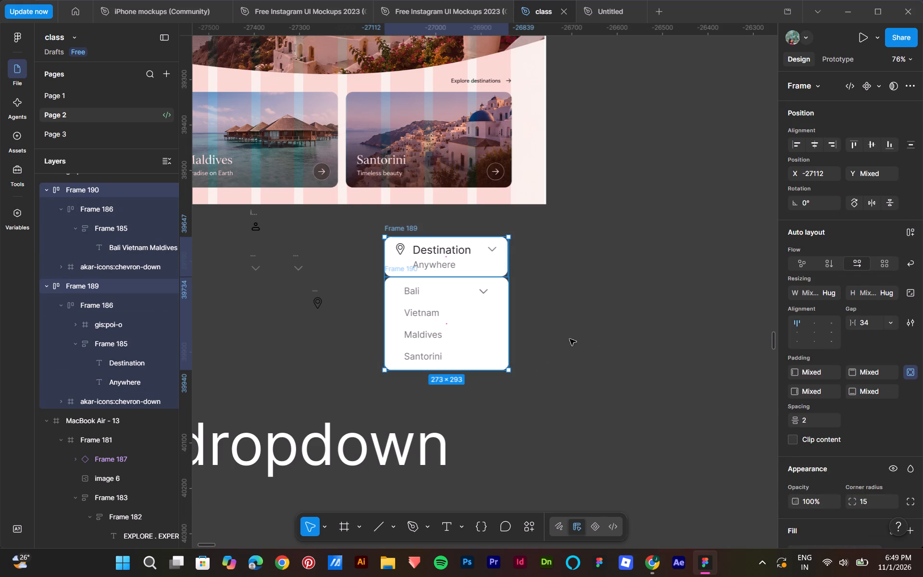
left_click(877, 86)
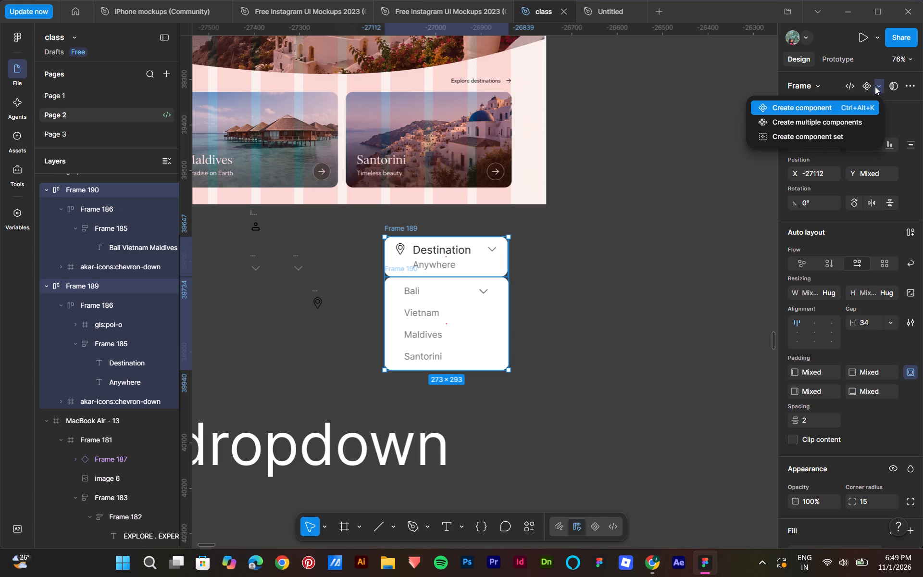
left_click(830, 103)
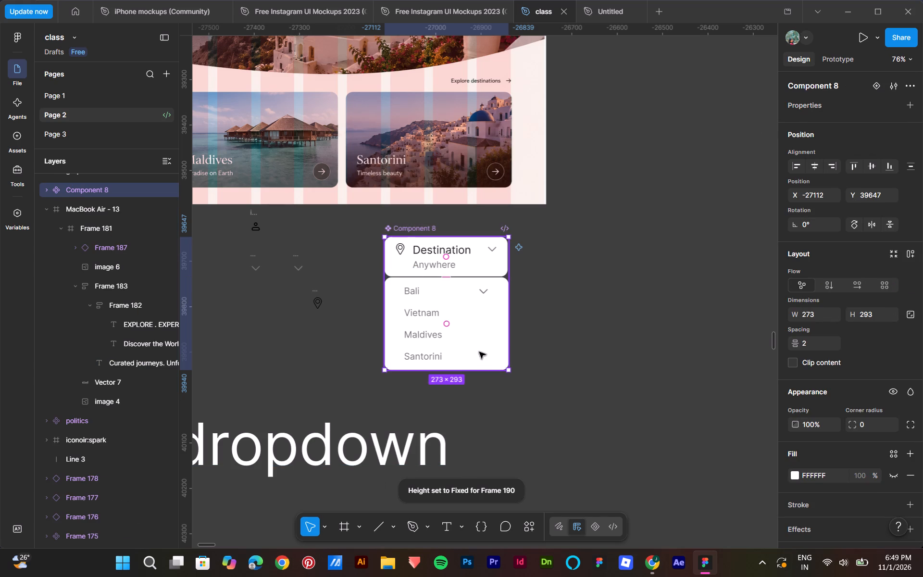
Add a second variant to the new dropdown component.
left_click(874, 88)
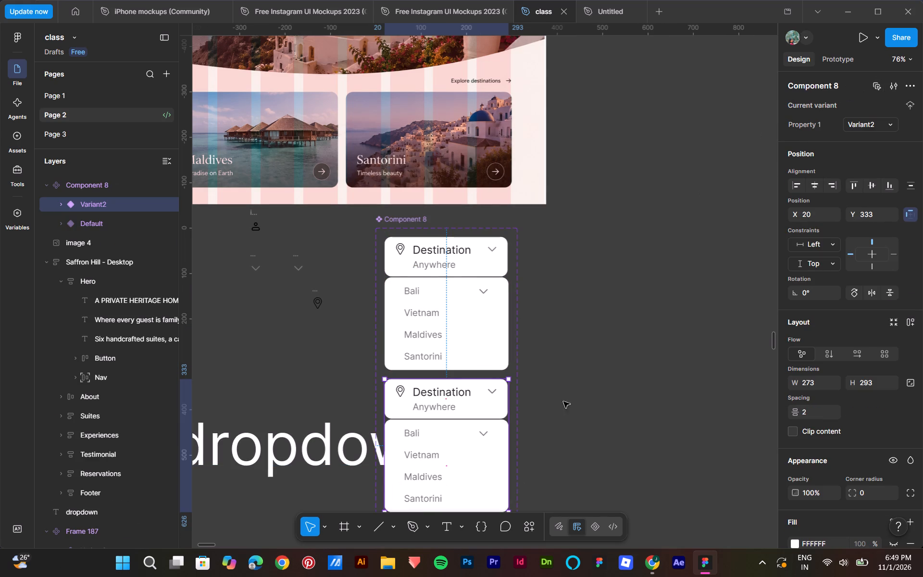
Shorten the Default variant to a height of 87 so its bounds cover only the Destination card.
scroll(570, 370, "down", 3)
left_click(443, 253)
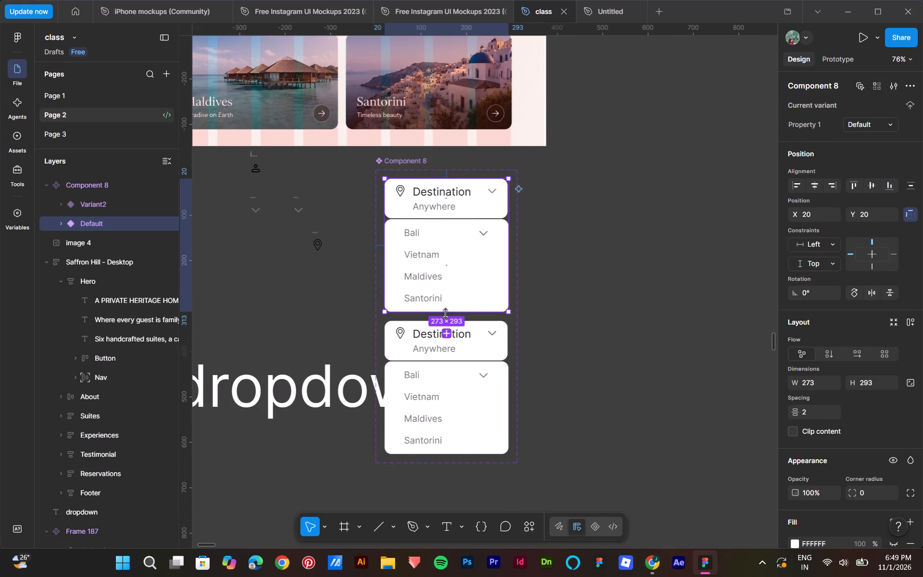
left_click_drag(445, 312, 446, 217, "ctrl")
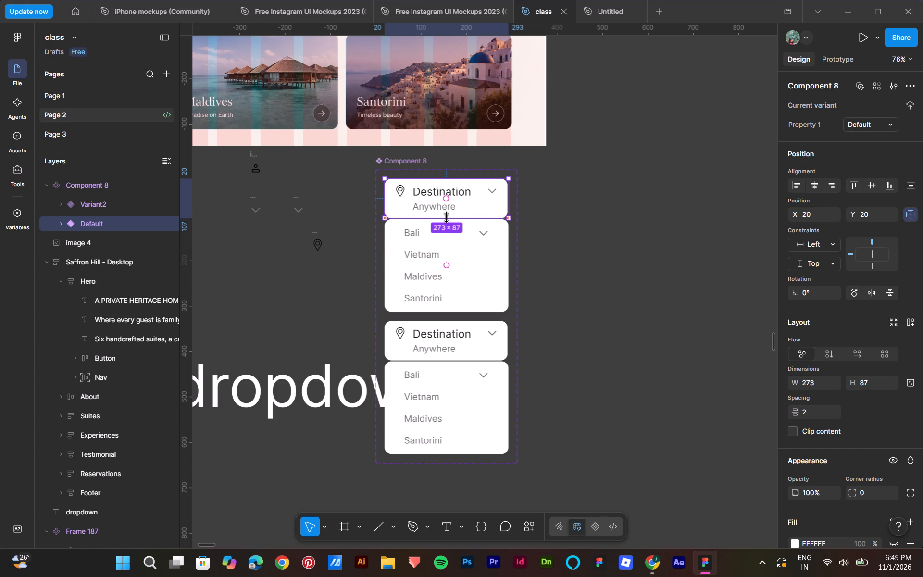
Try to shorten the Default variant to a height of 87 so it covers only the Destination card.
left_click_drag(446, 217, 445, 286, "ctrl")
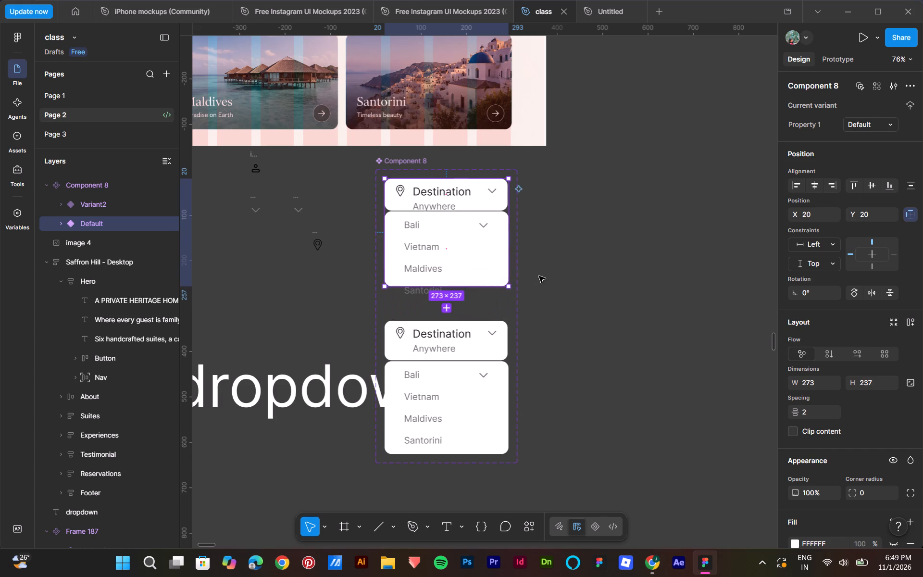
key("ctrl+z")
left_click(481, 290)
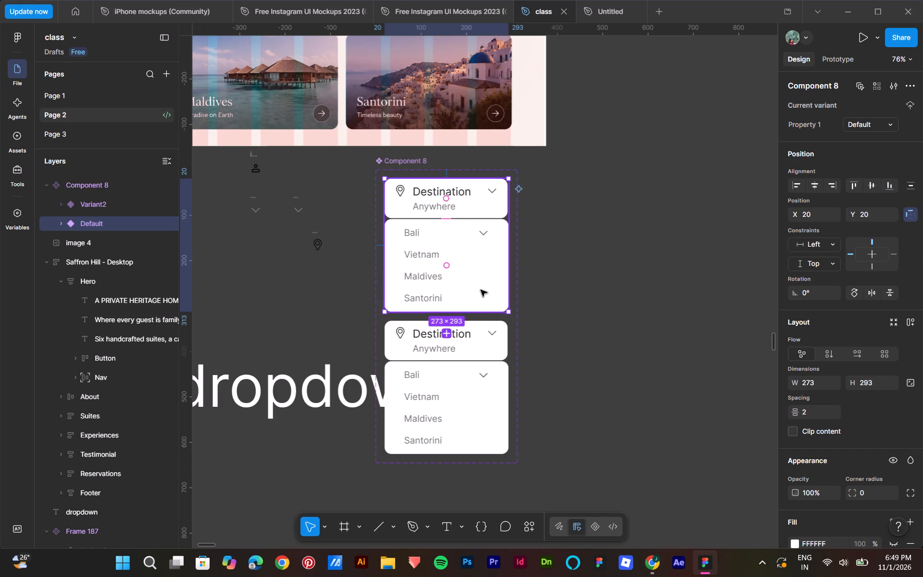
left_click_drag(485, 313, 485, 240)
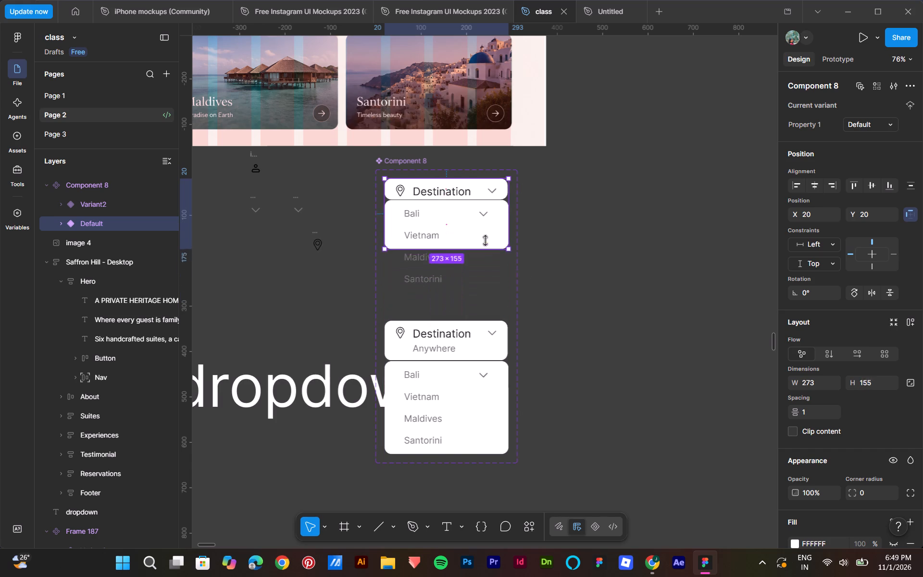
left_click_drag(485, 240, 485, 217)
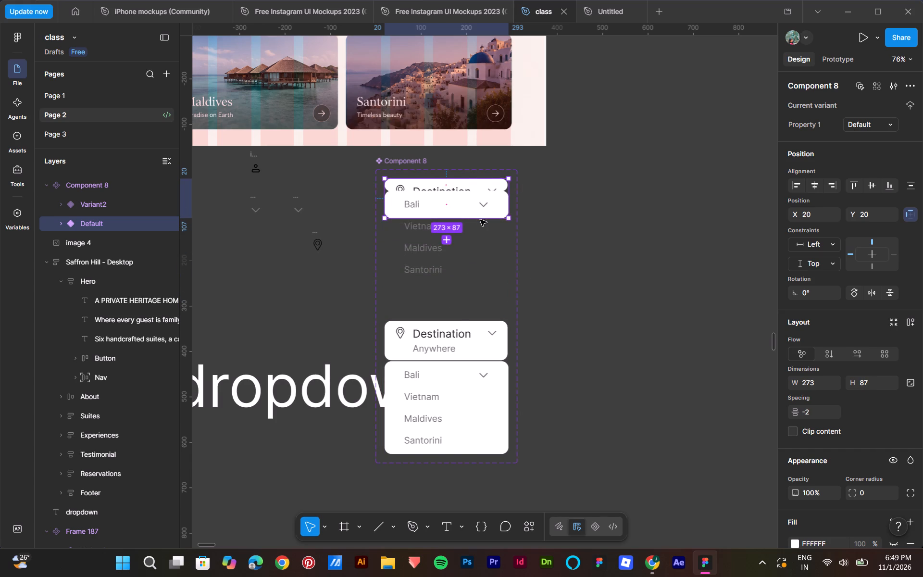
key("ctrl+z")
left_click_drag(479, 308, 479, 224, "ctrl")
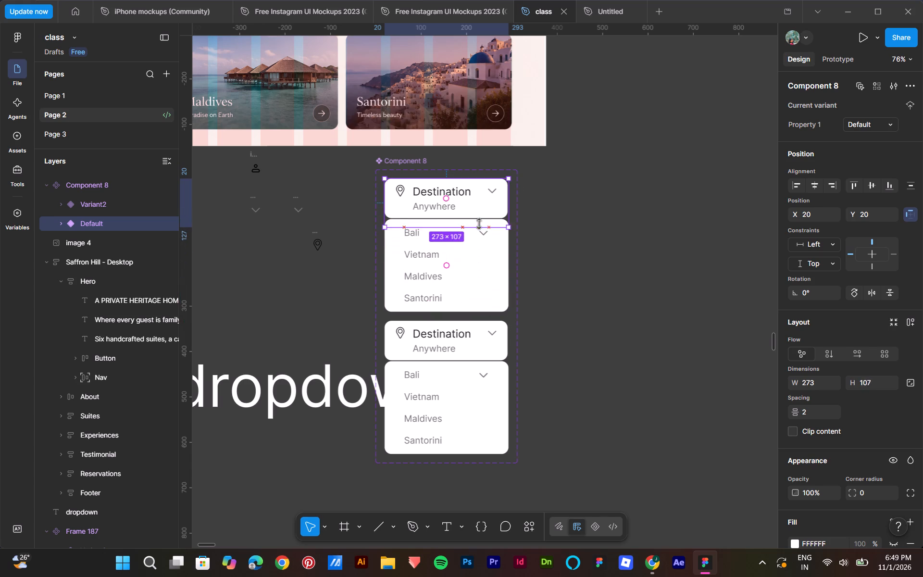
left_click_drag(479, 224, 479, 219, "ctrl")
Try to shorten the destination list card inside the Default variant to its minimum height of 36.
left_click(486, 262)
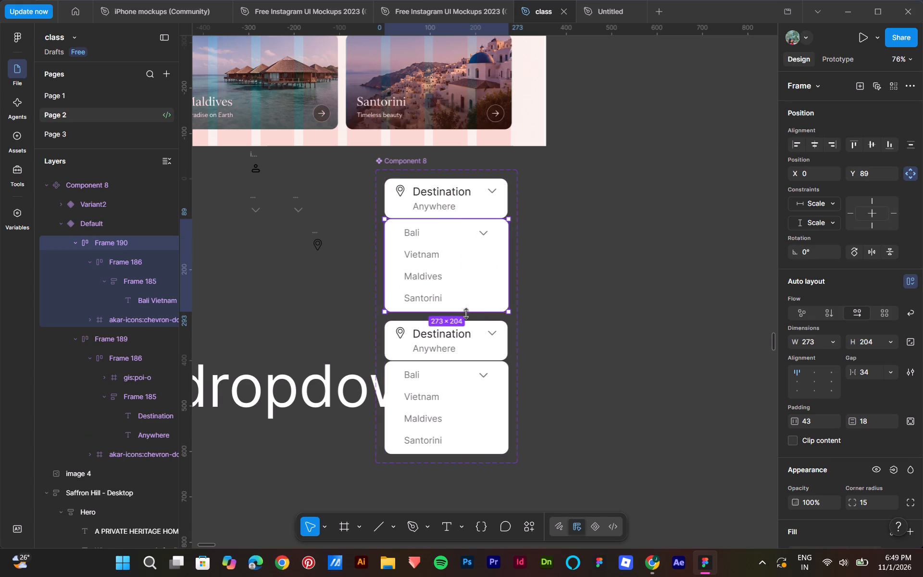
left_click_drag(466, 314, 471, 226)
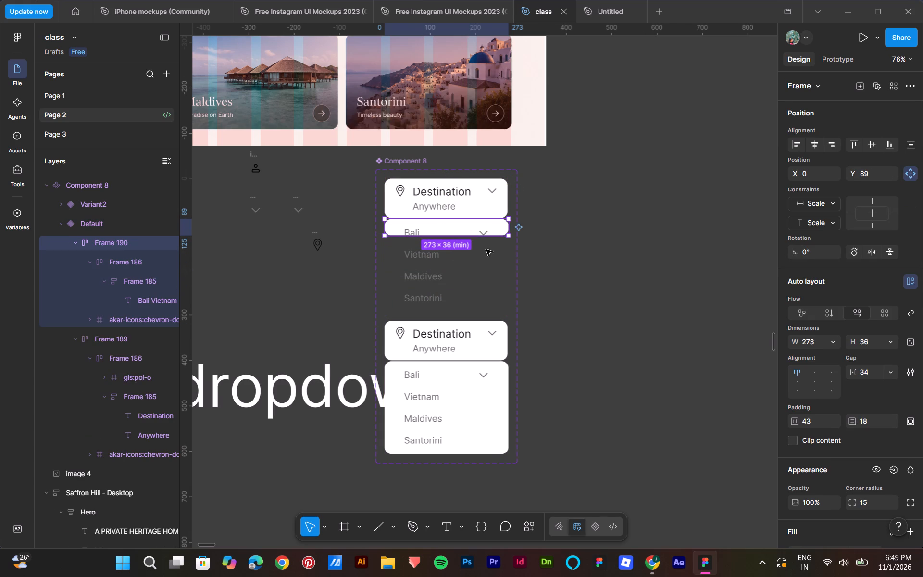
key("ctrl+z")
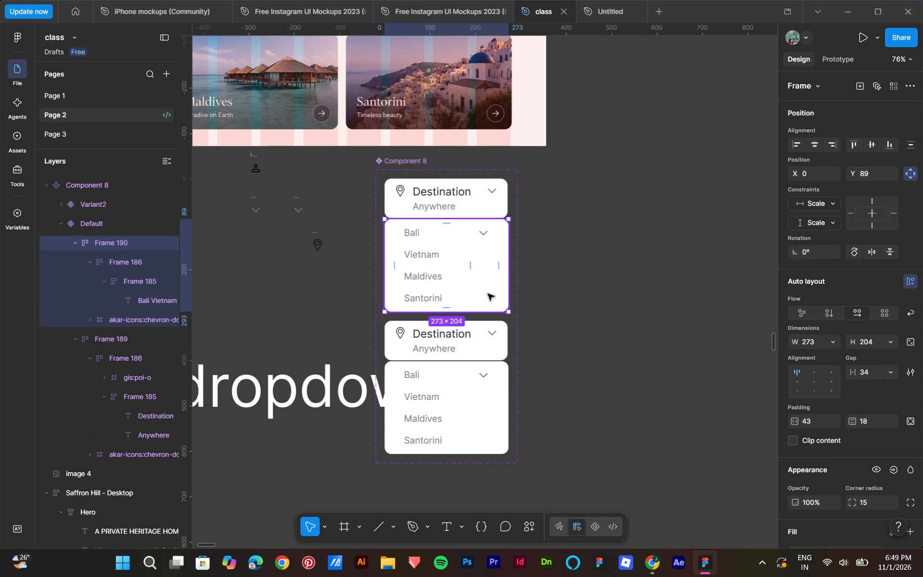
Undo the Default variant resize, the added variant and the component creation, back to two separate cards.
key("ctrl+z")
key("ctrl+z")
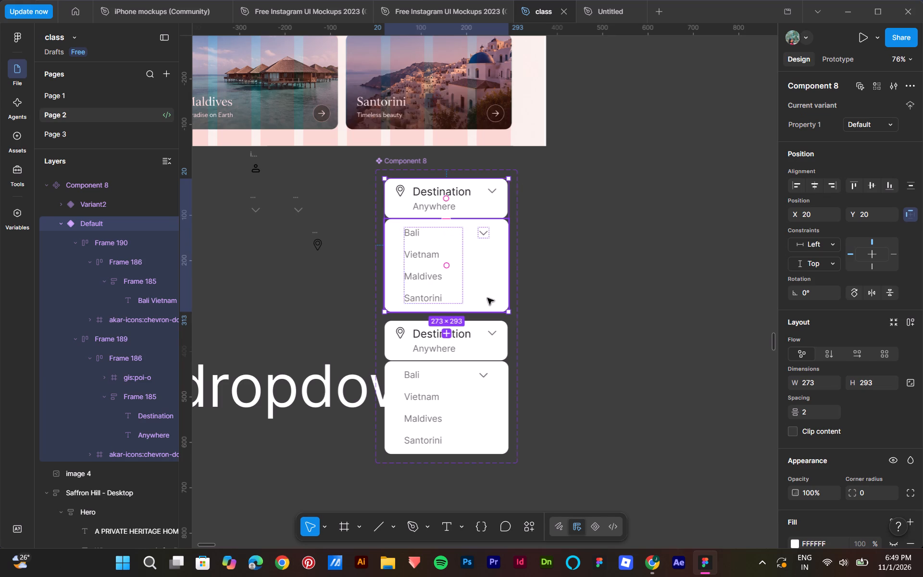
key("ctrl+z")
key("ctrl+z")
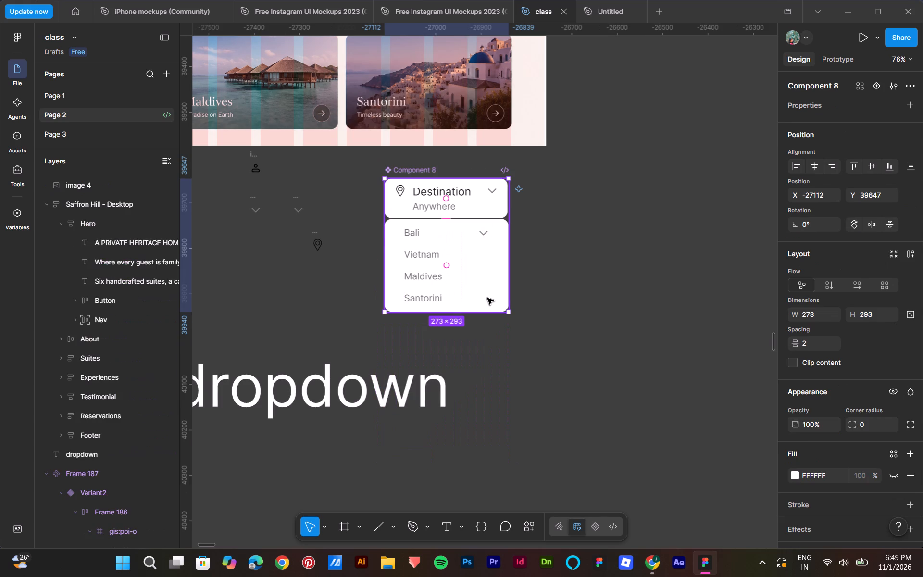
key("ctrl+z")
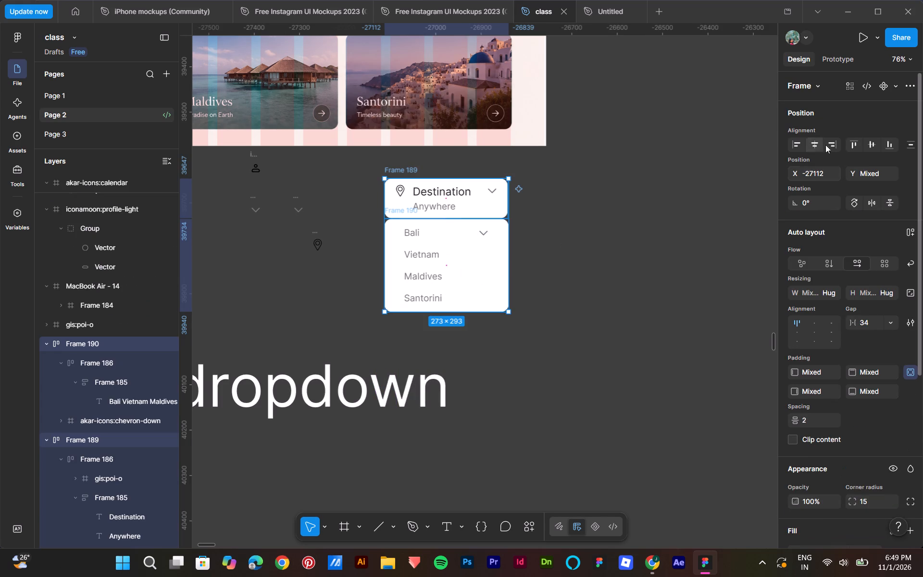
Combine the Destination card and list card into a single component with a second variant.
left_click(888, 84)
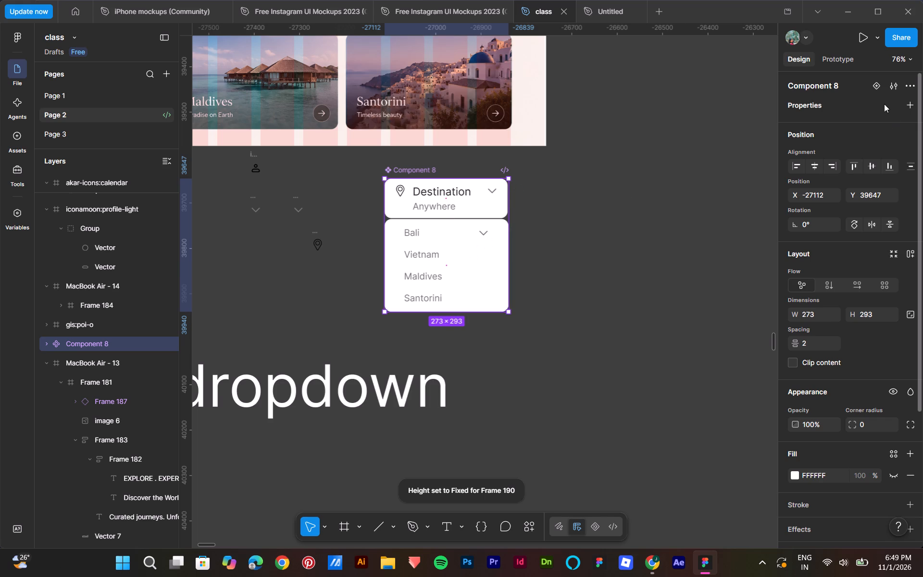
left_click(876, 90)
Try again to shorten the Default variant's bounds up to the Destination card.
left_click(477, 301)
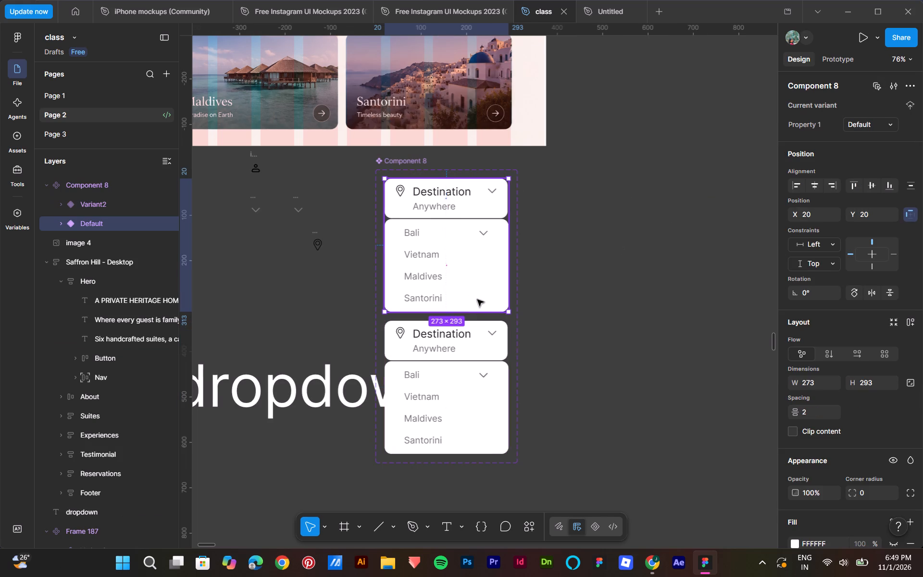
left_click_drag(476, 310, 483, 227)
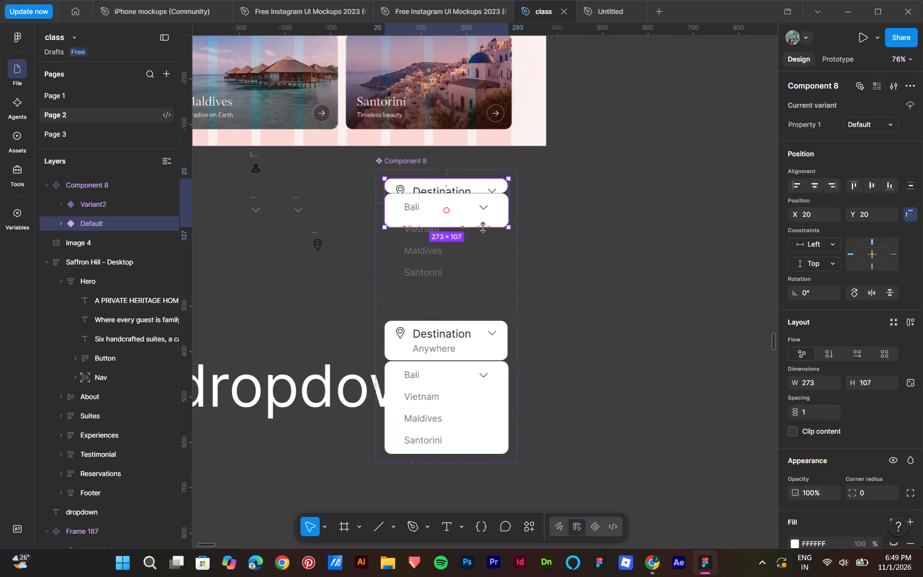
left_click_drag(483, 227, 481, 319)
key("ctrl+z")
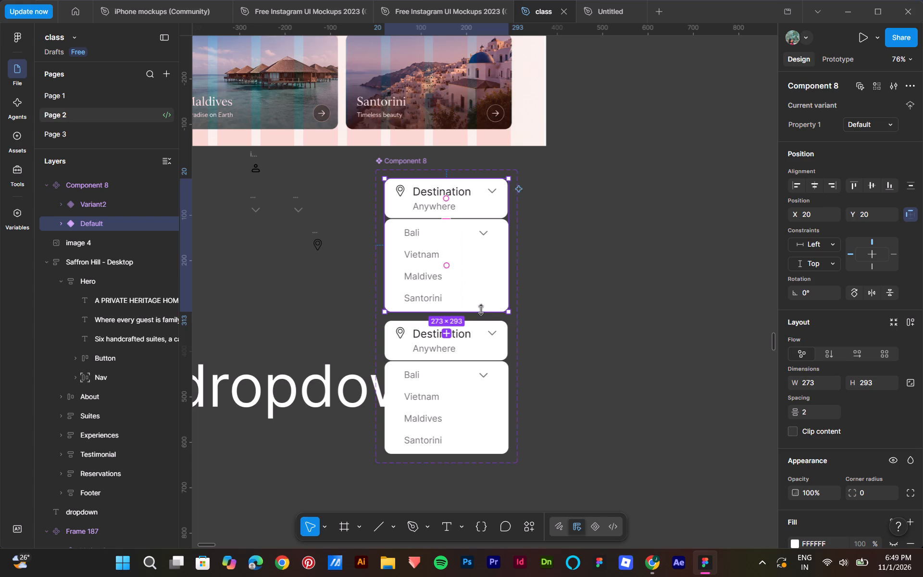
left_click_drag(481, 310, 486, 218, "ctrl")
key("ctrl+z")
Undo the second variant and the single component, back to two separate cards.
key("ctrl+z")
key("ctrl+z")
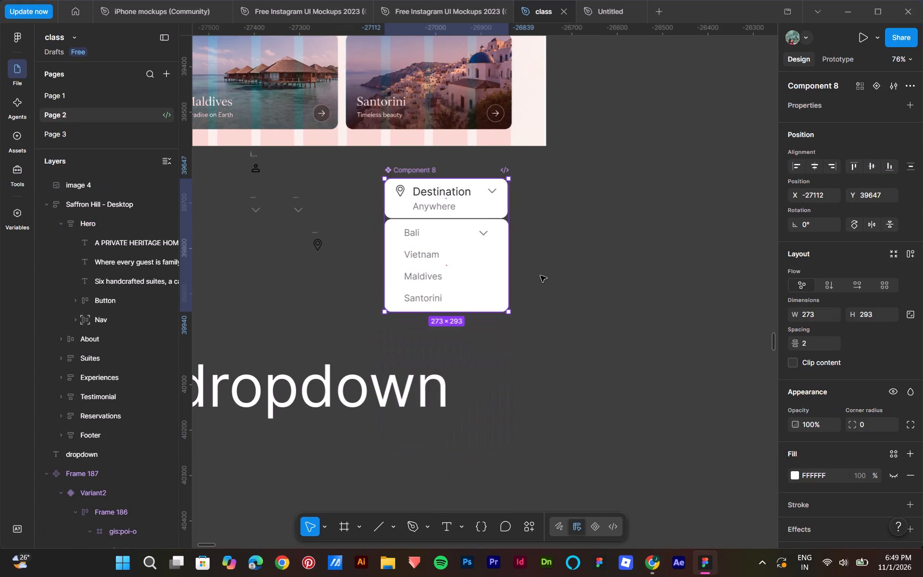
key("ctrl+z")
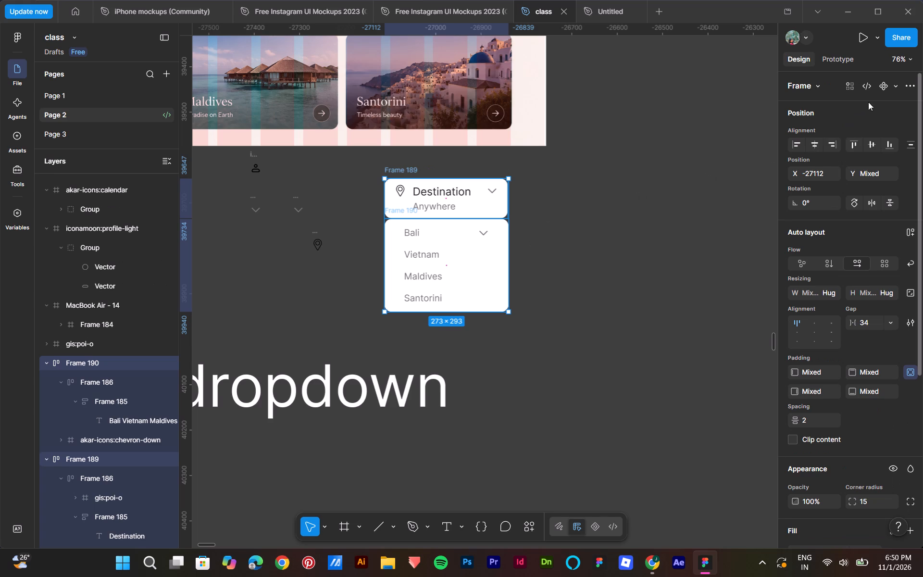
Create a component set from the Destination card and the destination list card.
left_click(895, 88)
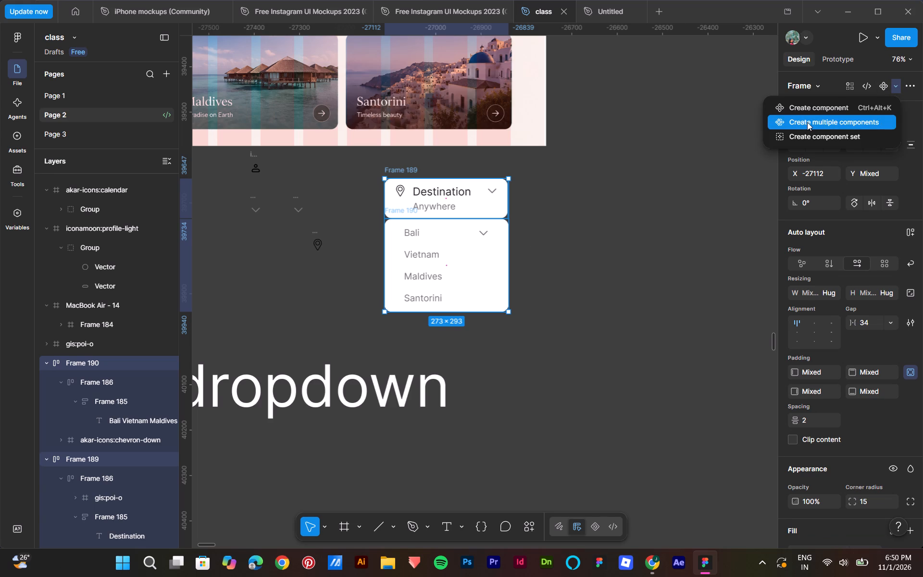
left_click(816, 133)
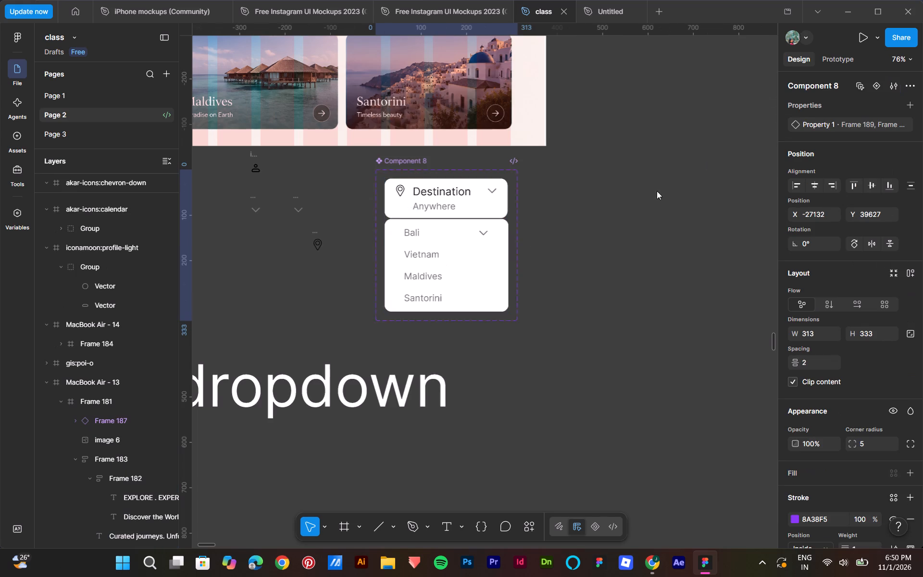
Add a third variant, a copy of the Destination card, beneath the list card in the component set.
left_click(449, 344)
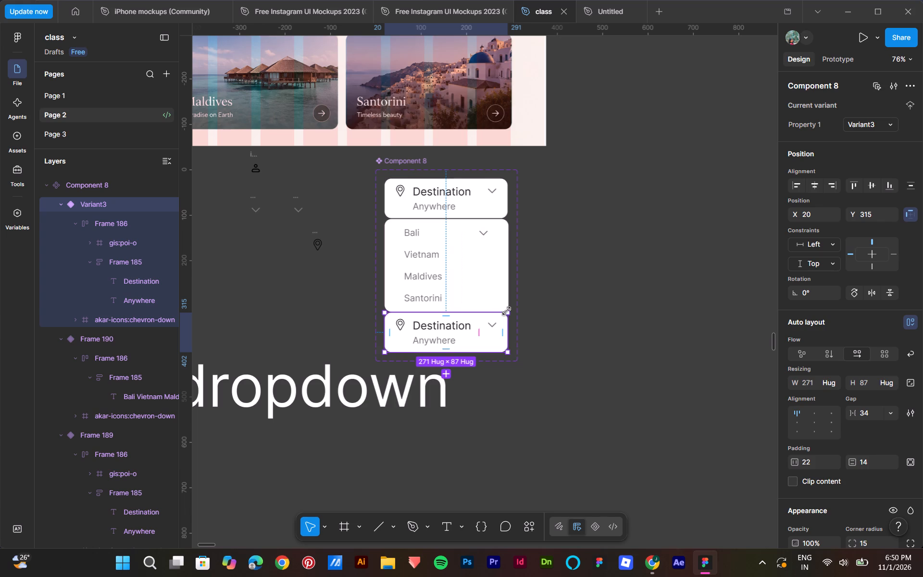
scroll(498, 302, "down", 1)
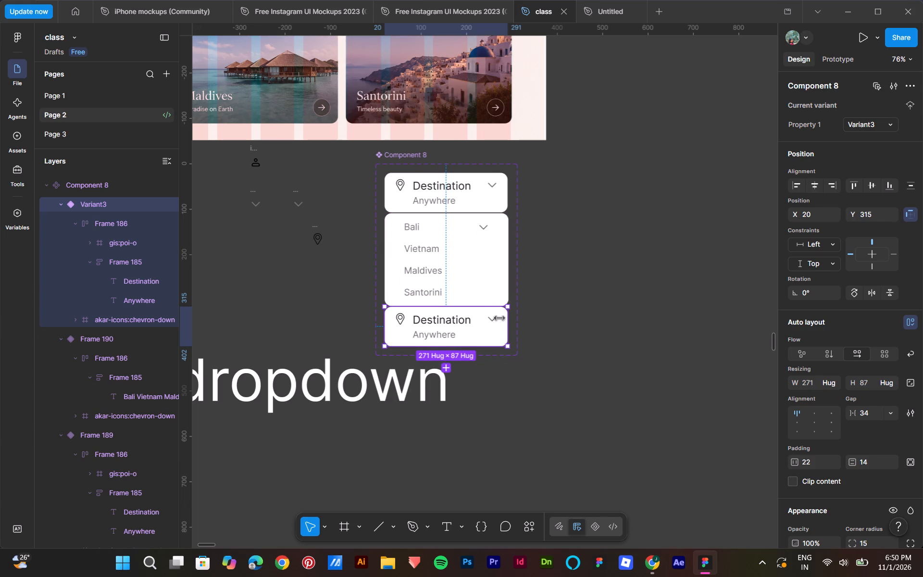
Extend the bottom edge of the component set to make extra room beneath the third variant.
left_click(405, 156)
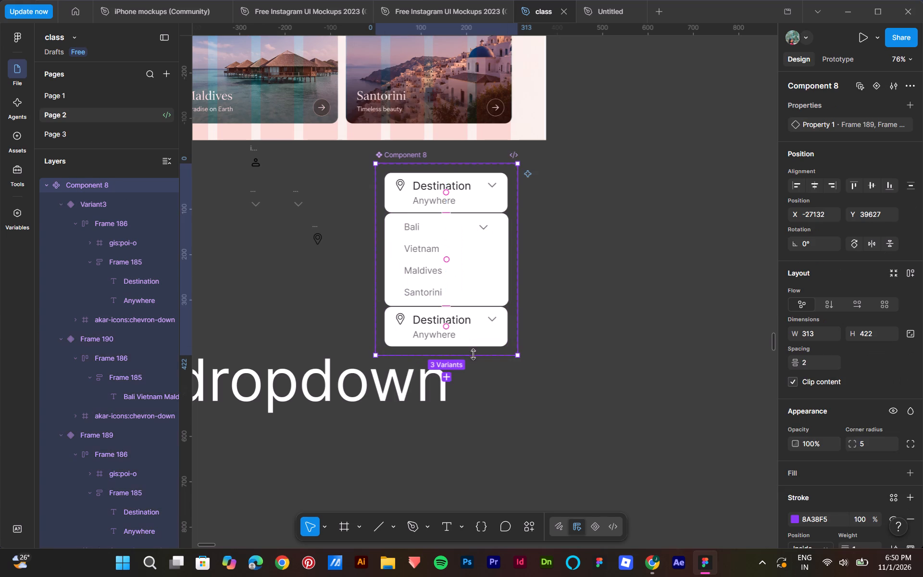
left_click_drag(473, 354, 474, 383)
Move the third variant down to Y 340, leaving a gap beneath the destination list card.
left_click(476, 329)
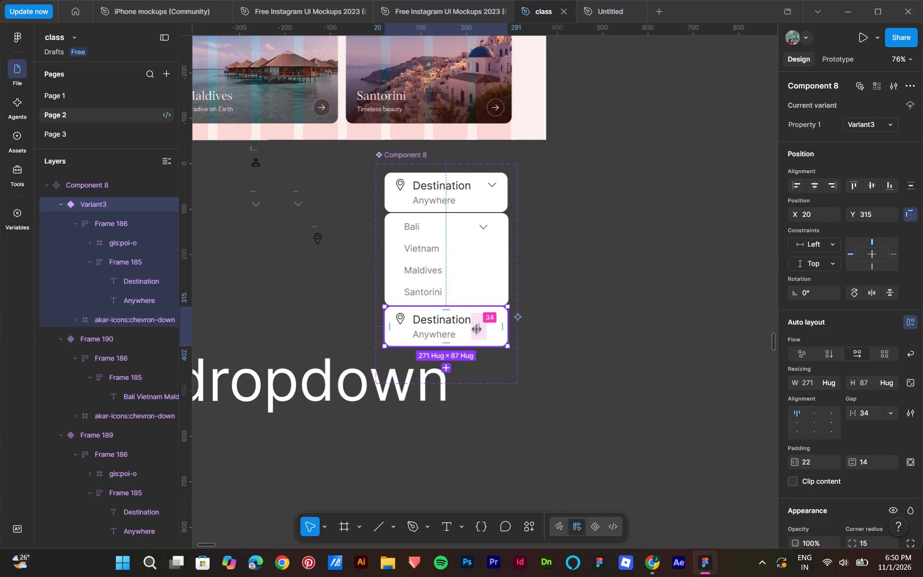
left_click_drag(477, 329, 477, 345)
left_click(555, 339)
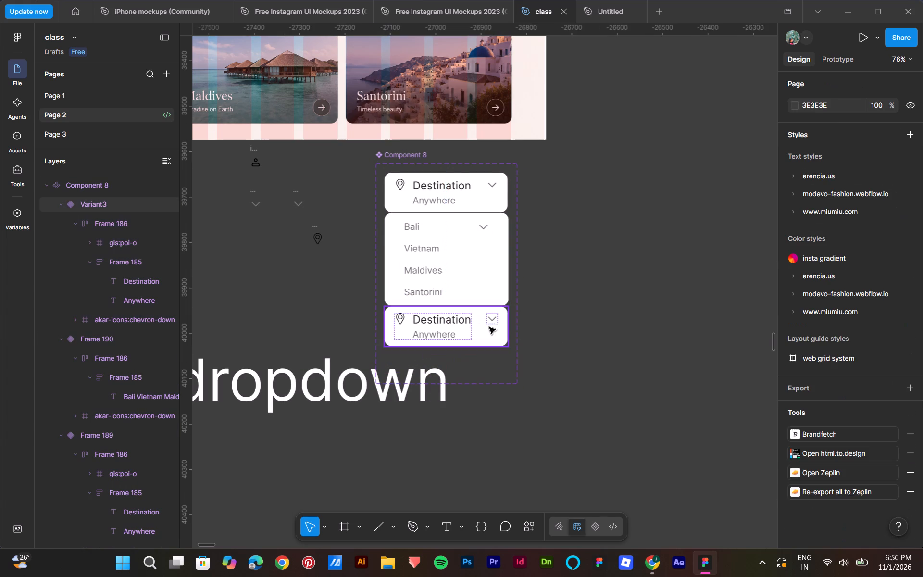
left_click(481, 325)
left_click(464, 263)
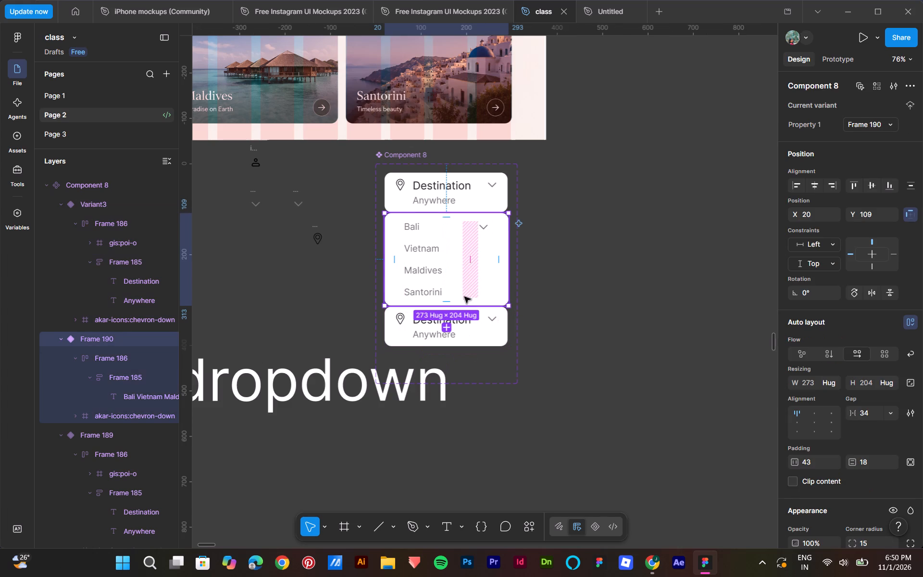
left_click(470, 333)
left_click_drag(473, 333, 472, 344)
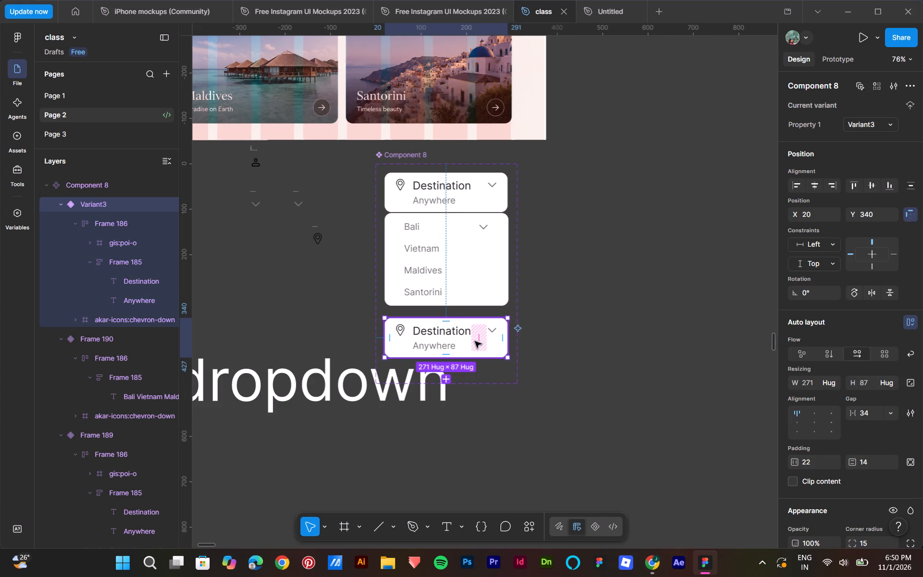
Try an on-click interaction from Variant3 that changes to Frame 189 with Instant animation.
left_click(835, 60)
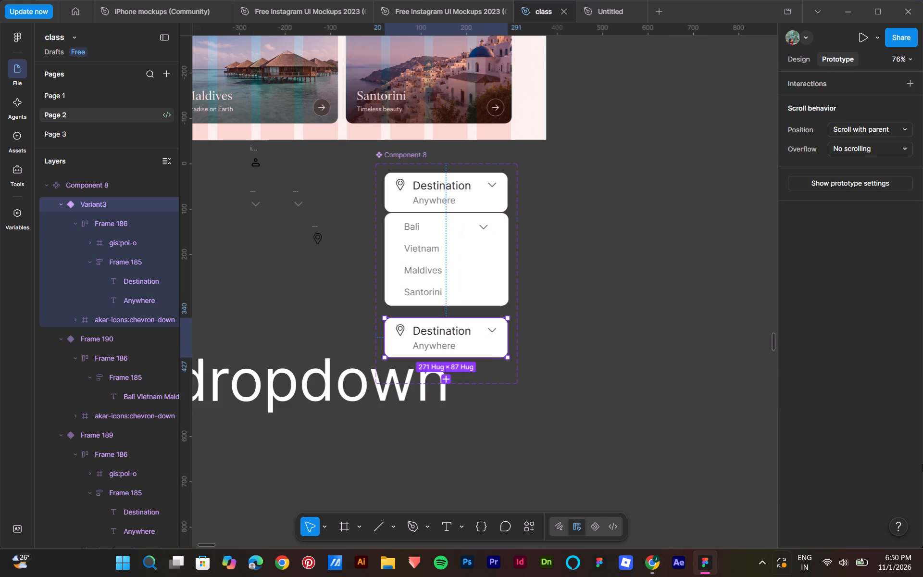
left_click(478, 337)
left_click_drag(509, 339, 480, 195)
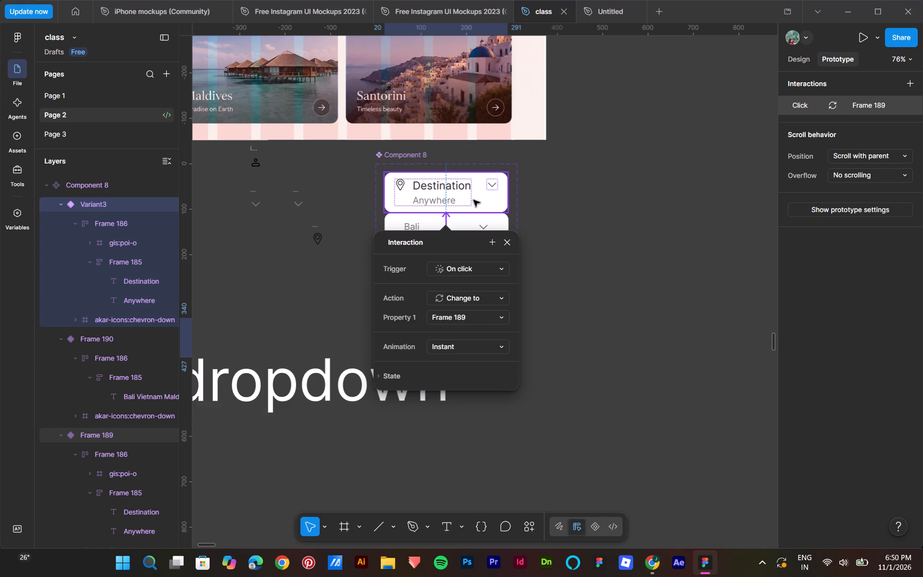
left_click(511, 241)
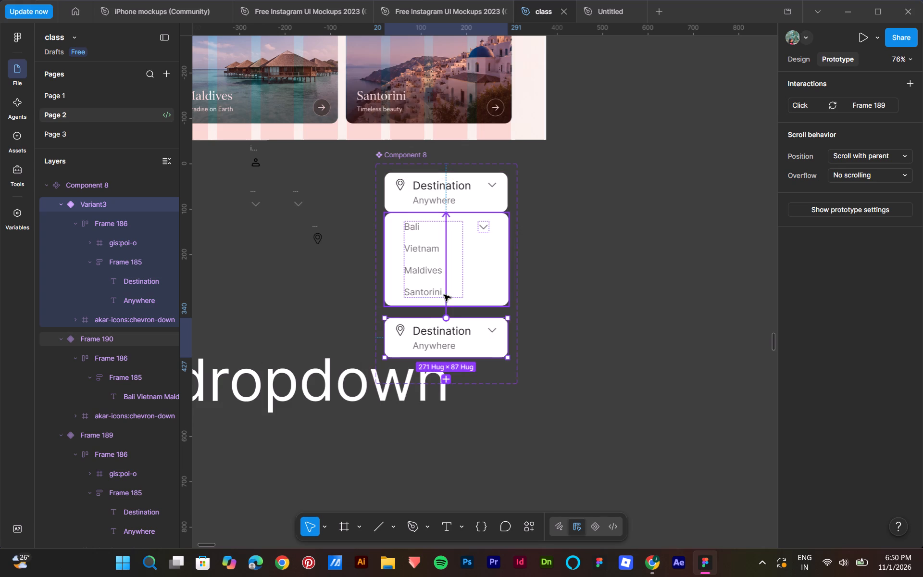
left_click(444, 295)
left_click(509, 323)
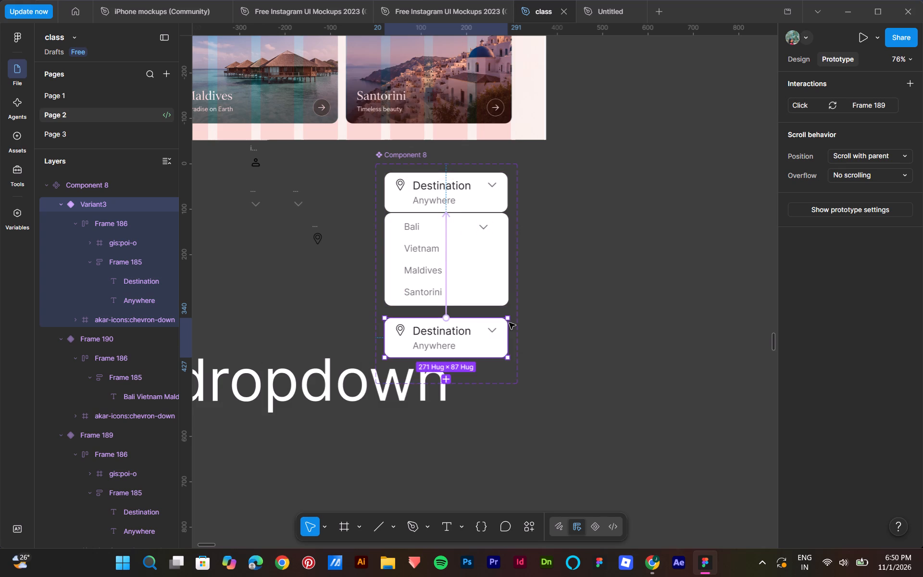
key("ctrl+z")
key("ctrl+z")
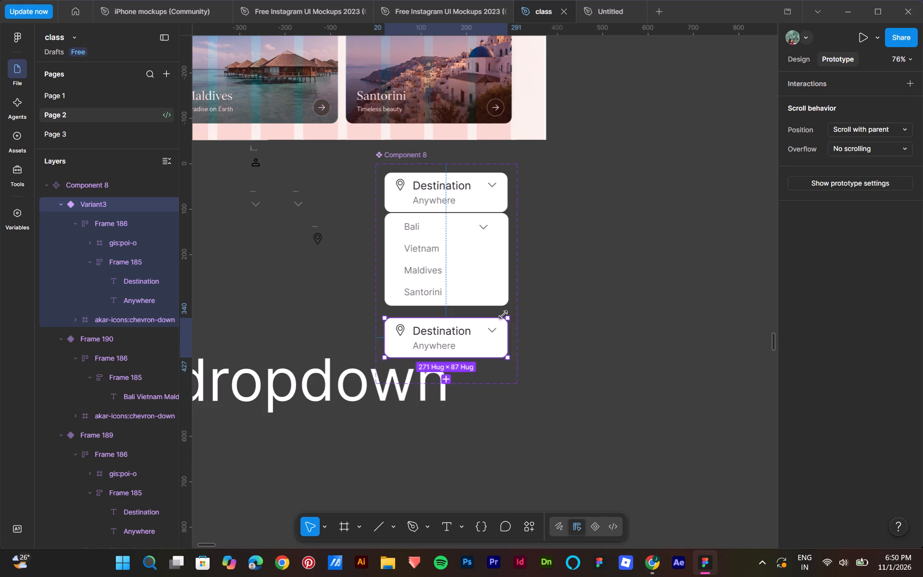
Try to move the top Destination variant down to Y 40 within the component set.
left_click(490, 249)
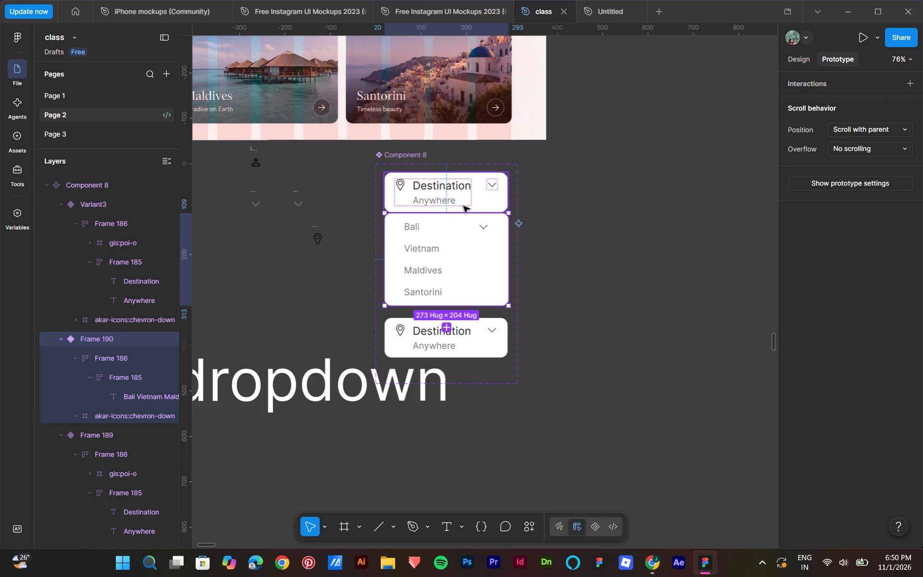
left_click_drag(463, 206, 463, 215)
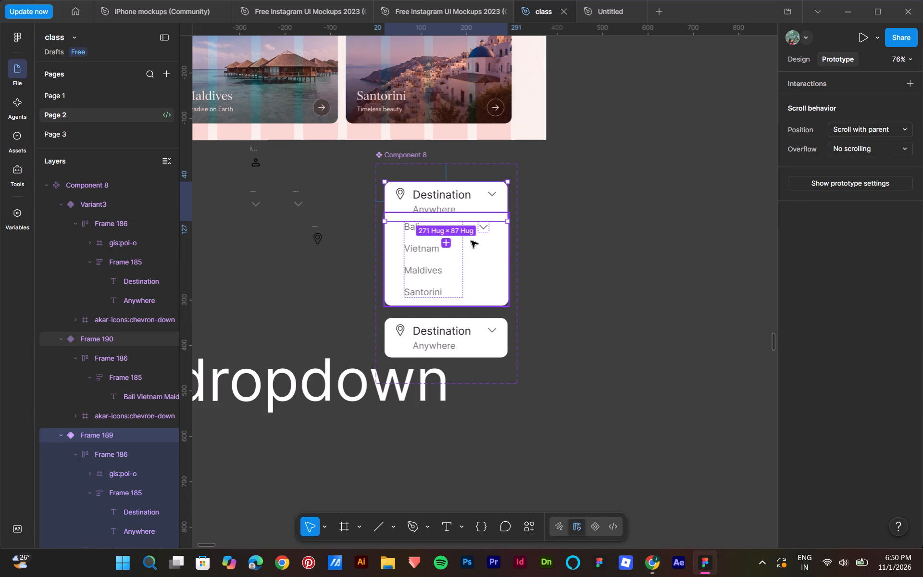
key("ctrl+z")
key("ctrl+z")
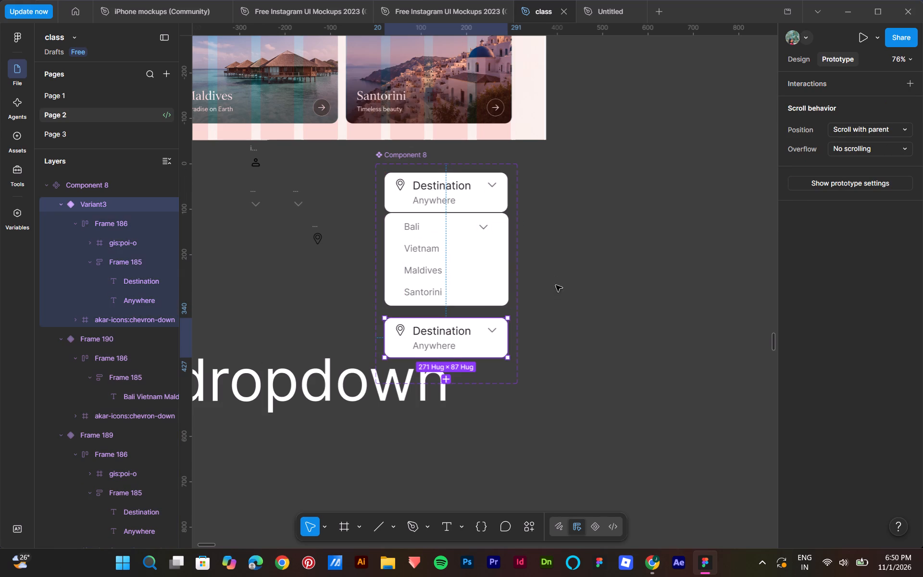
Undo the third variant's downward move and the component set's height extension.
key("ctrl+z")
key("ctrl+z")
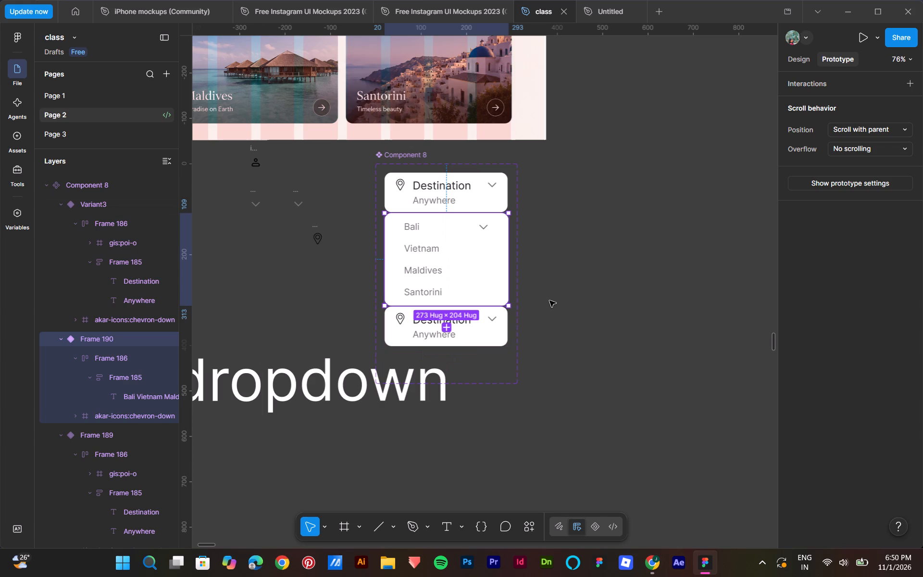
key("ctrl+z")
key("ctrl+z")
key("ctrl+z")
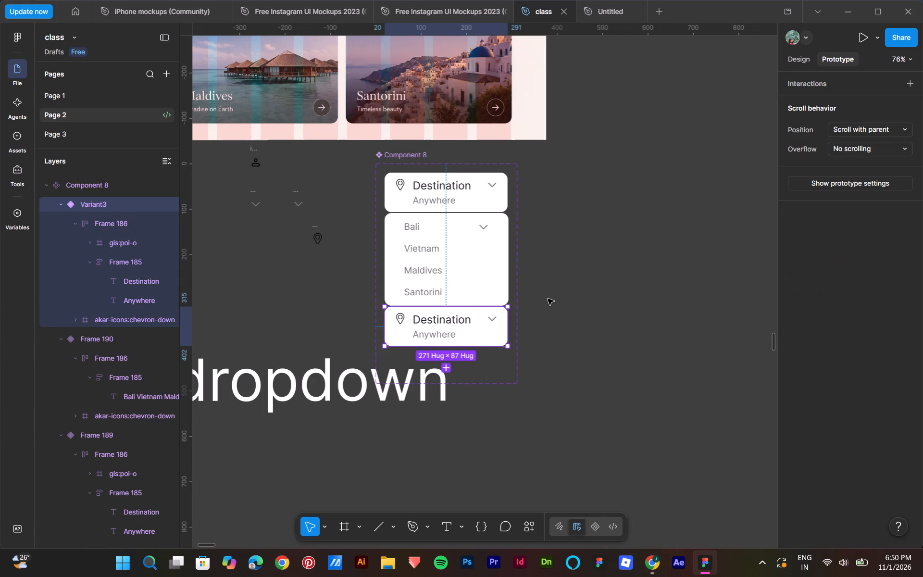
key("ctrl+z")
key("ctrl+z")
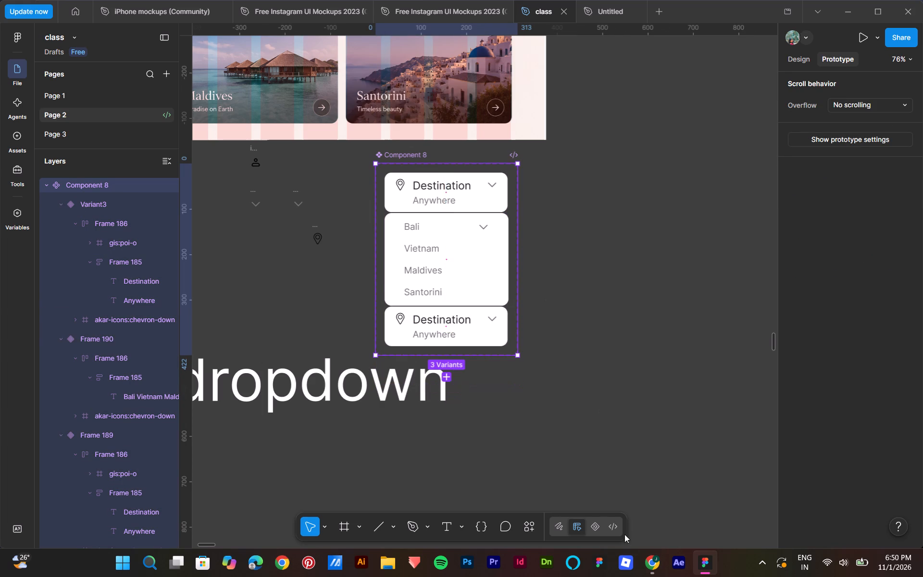
Switch to the Chrome browser window.
left_click(659, 568)
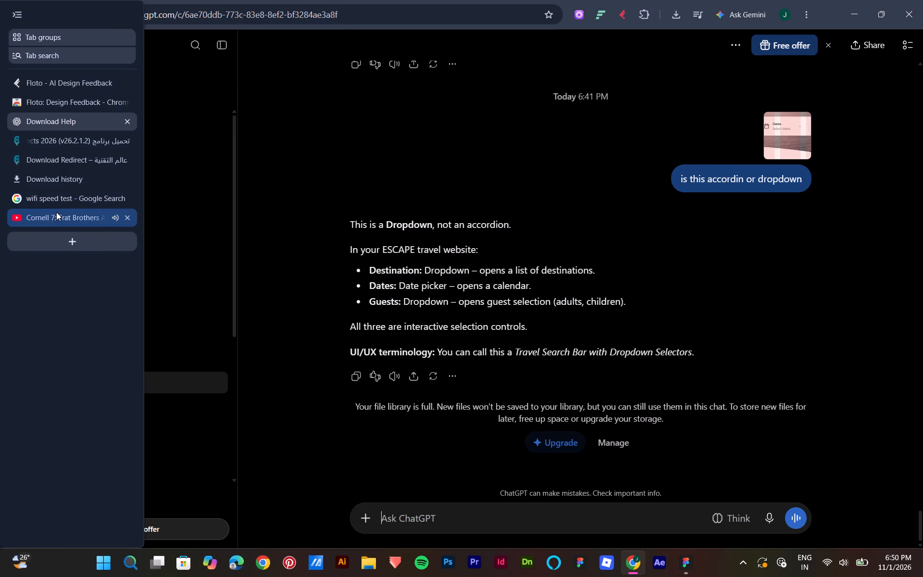
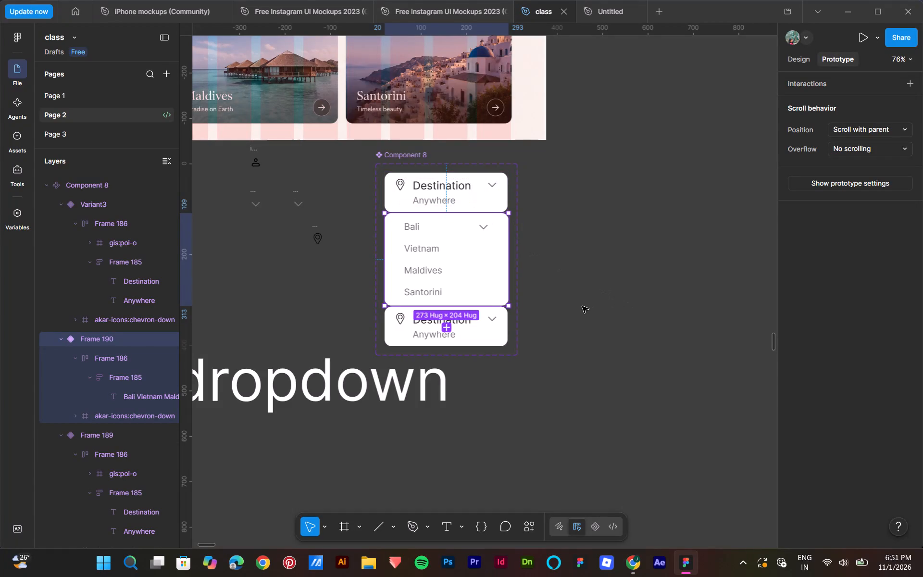
key("ctrl+z")
key("ctrl+z")
key("ctrl+z")
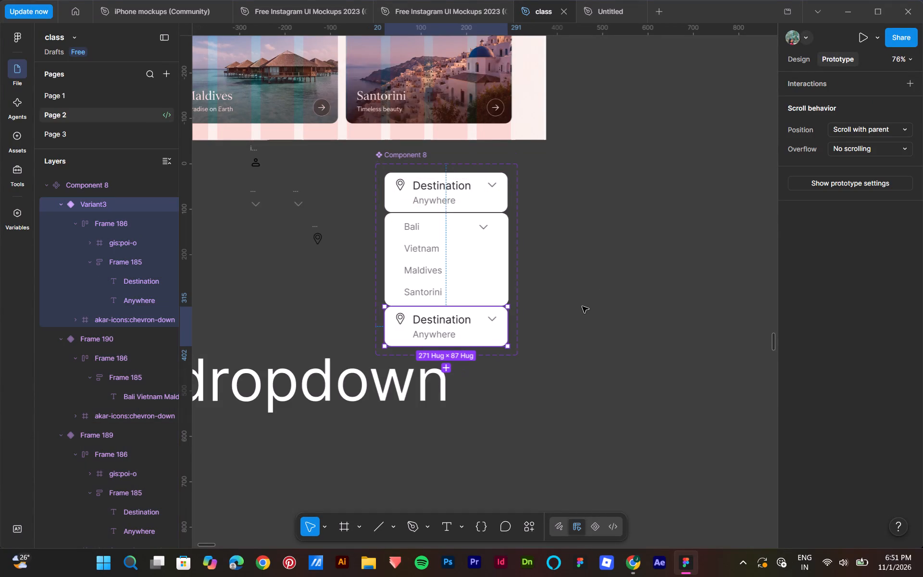
key("ctrl+z")
key("ctrl+z")
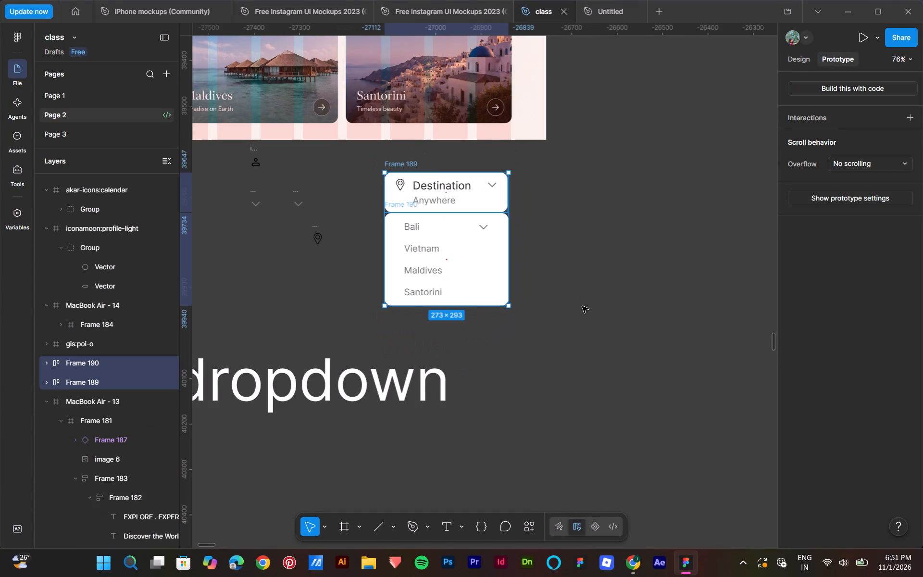
Wrap the Destination card and the destination list together in one auto layout frame.
left_click(568, 291)
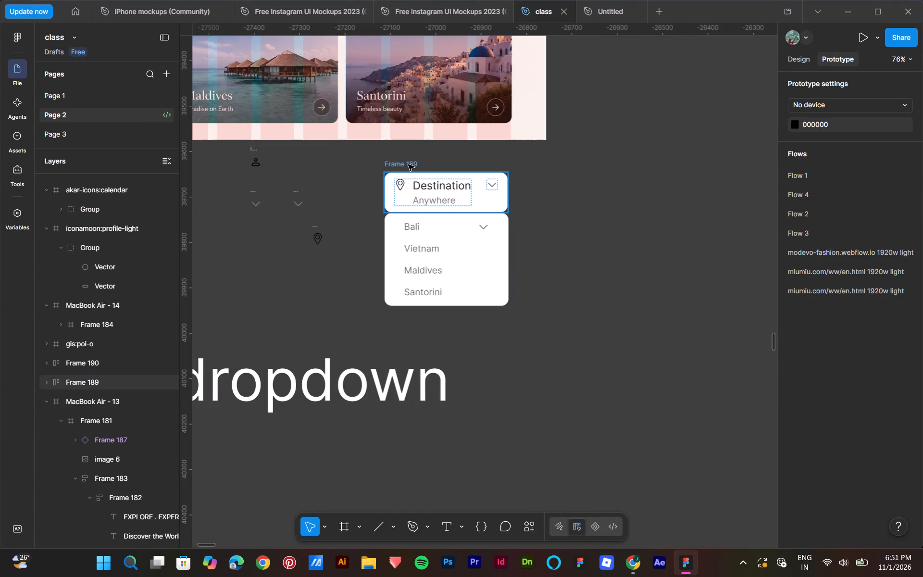
left_click_drag(363, 154, 536, 318)
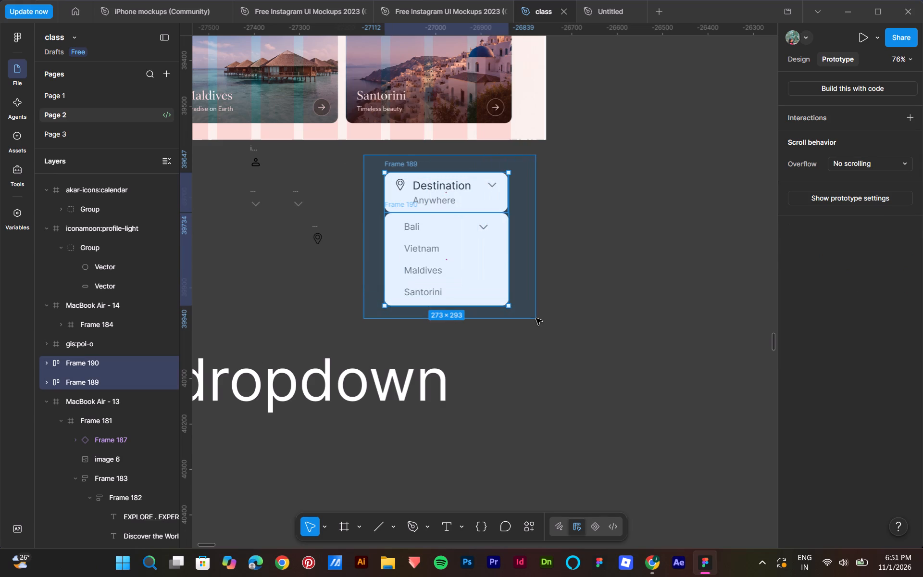
left_click_drag(536, 318, 536, 318)
right_click(488, 266)
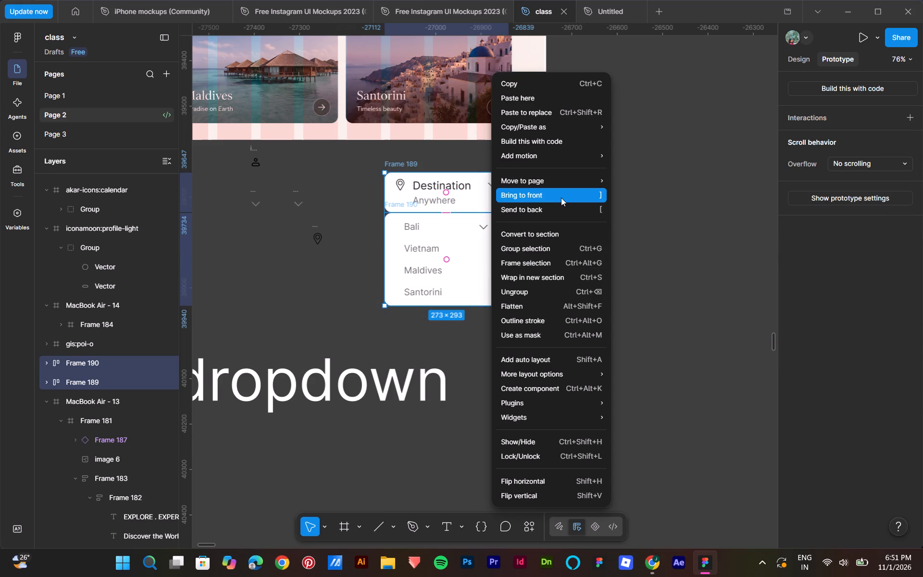
left_click(673, 254)
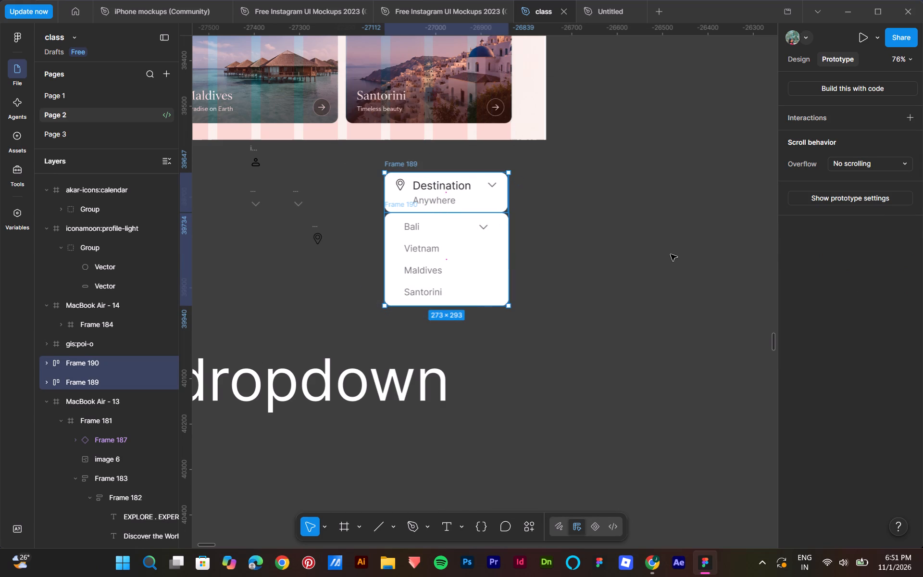
key("shift+a")
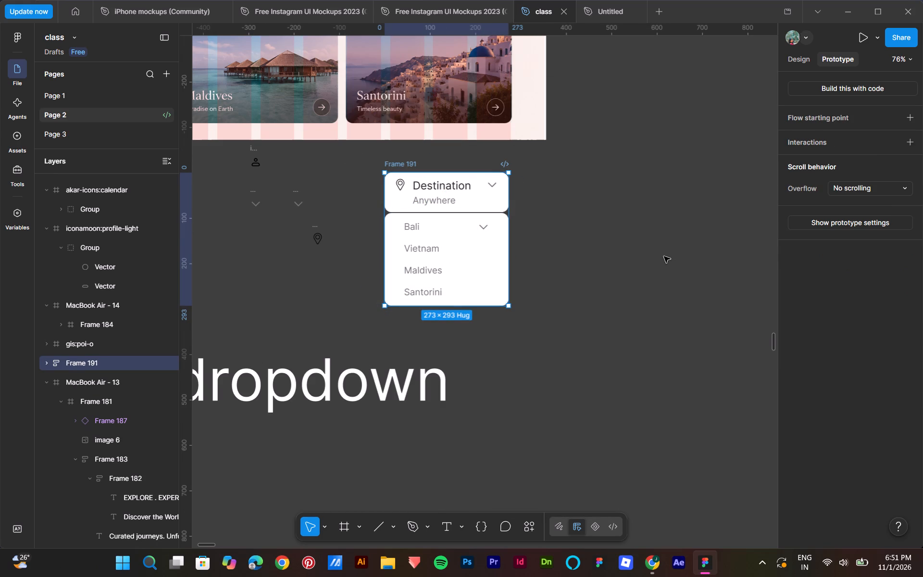
Convert the combined dropdown frame into a component and add a second variant.
left_click(797, 53)
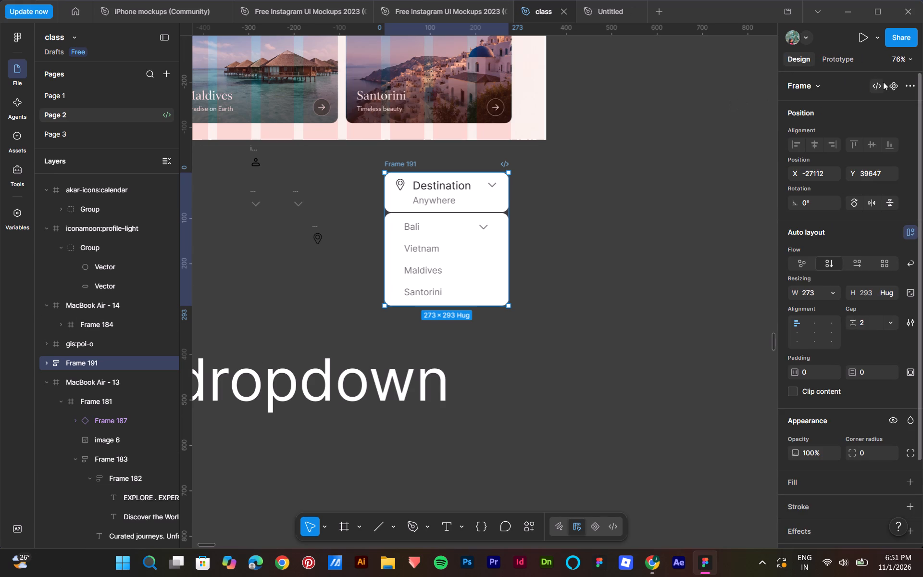
left_click(889, 82)
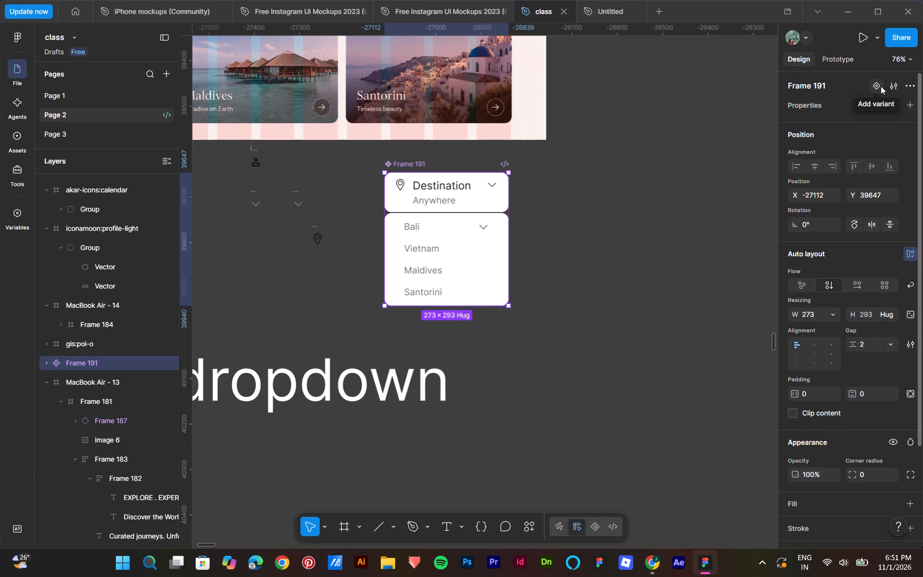
left_click(881, 86)
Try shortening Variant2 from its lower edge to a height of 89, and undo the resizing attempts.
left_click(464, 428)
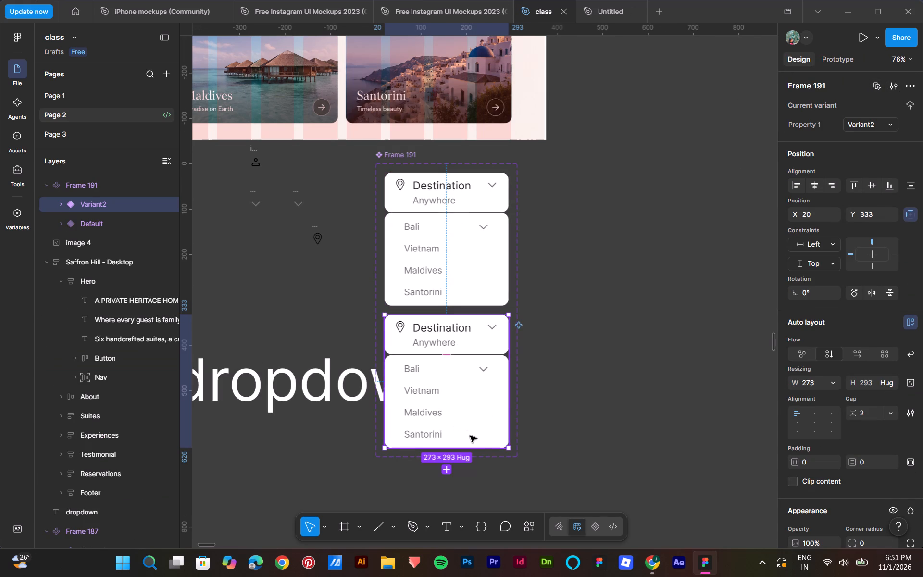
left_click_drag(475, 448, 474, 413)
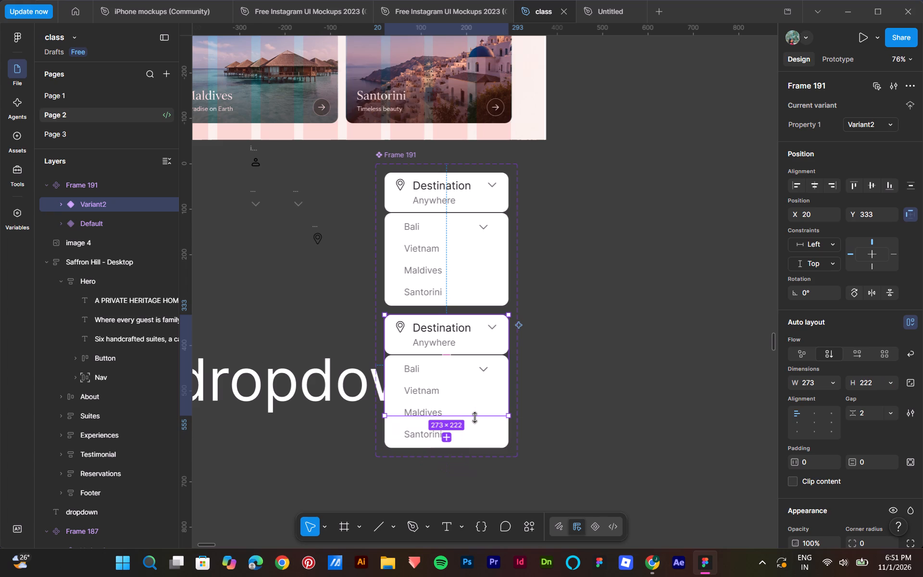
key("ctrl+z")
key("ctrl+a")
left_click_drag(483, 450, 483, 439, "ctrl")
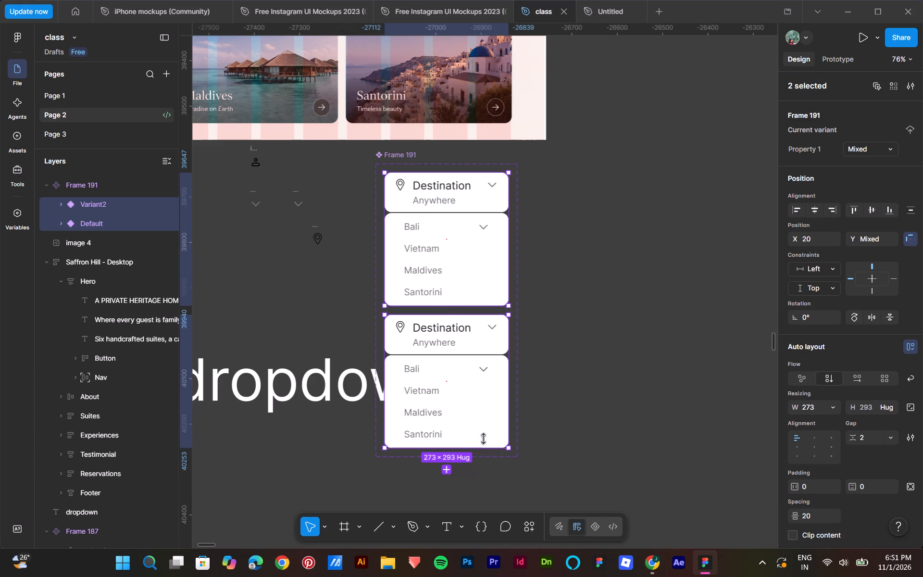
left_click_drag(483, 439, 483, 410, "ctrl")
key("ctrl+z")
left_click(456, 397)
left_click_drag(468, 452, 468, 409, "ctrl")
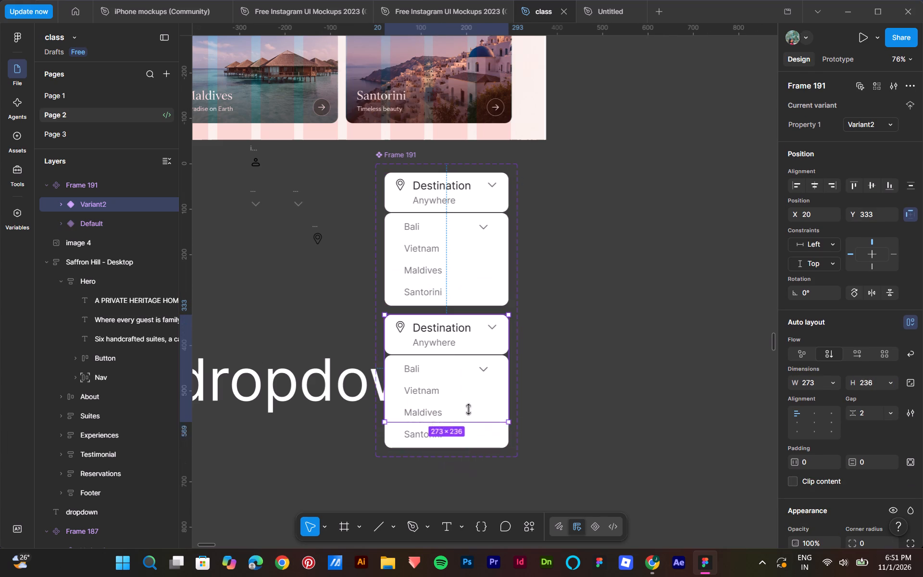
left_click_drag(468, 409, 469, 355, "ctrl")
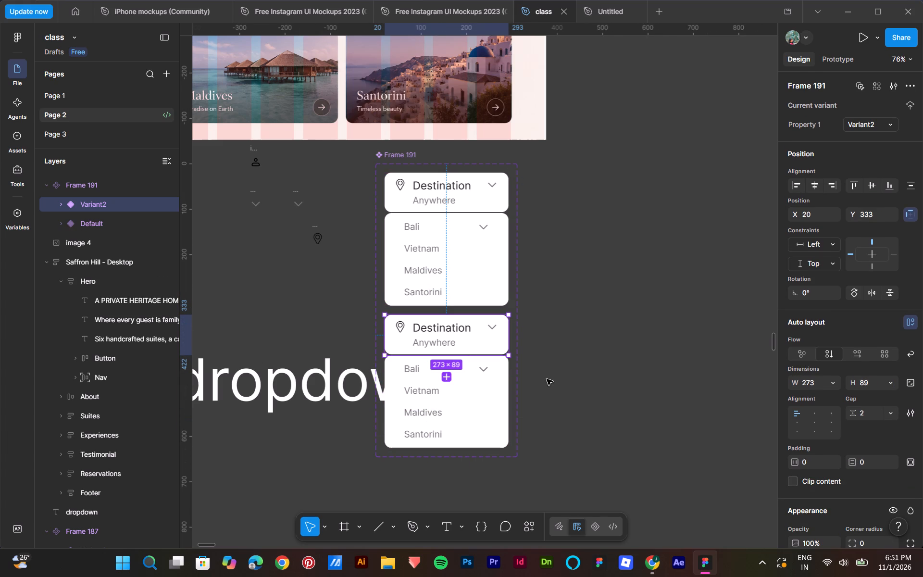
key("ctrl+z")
Resize Variant2 from its lower edge to a height of about 300.
left_click(450, 417)
double_click(449, 417)
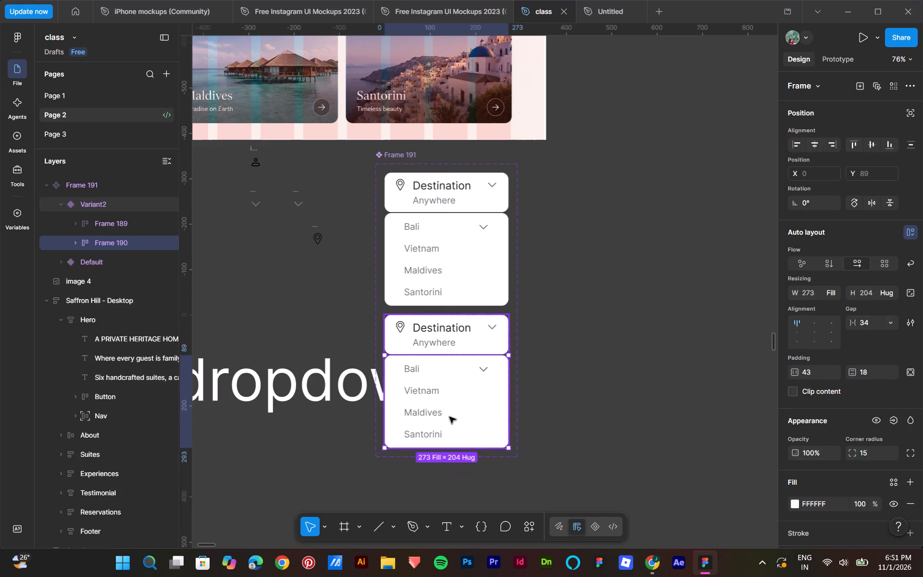
left_click(485, 356)
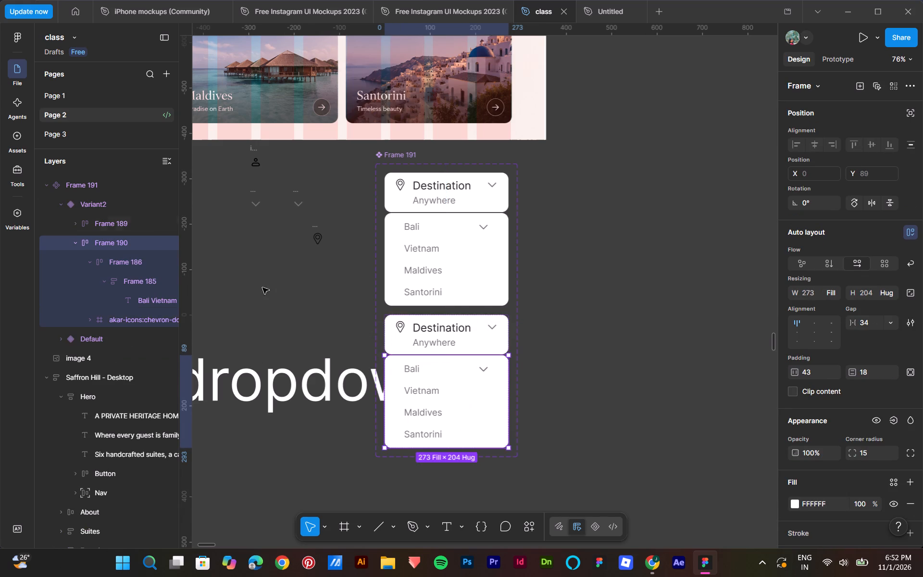
left_click(122, 208)
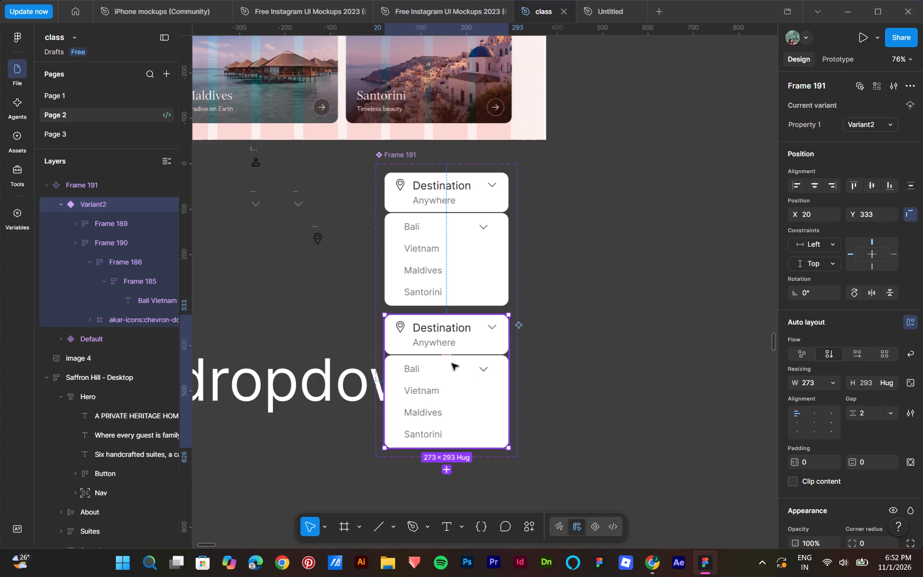
left_click_drag(480, 449, 480, 438)
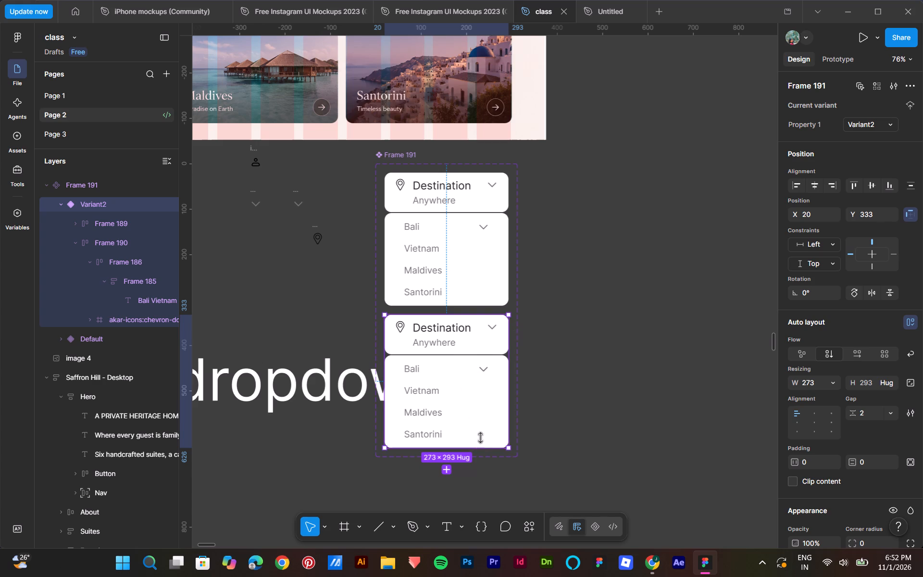
left_click_drag(480, 438, 475, 364)
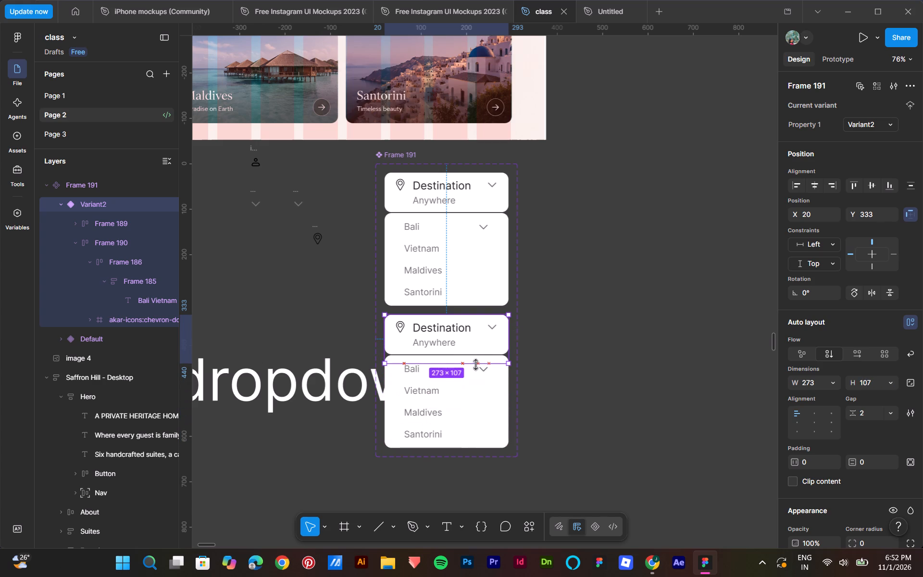
left_click_drag(475, 364, 473, 451)
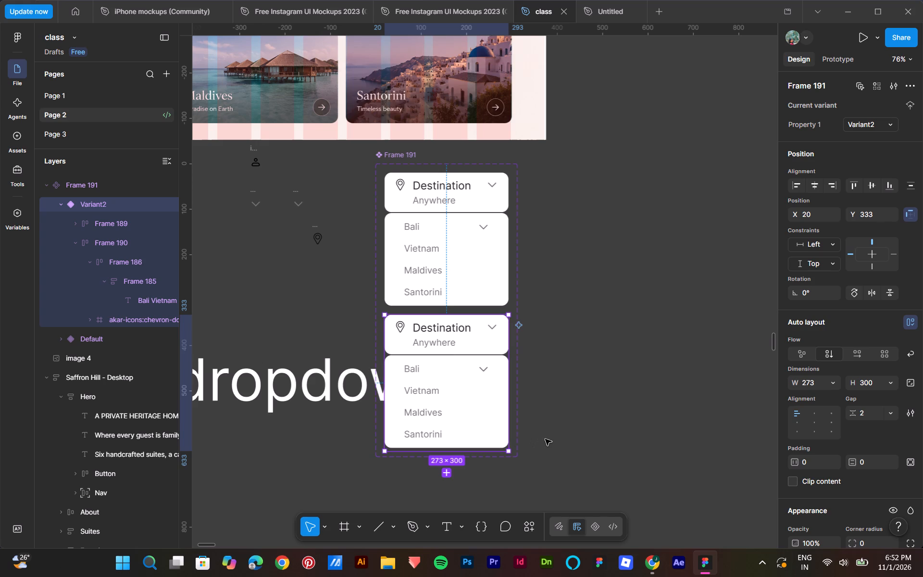
Move the Frame 191 component set sideways, clear of the large dropdown heading.
left_click_drag(404, 156, 483, 176)
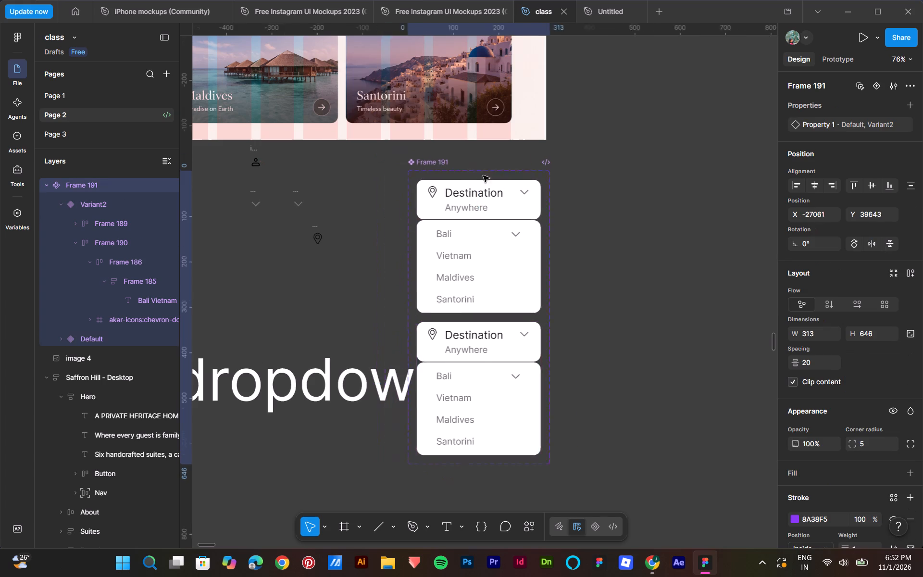
left_click_drag(483, 176, 501, 175)
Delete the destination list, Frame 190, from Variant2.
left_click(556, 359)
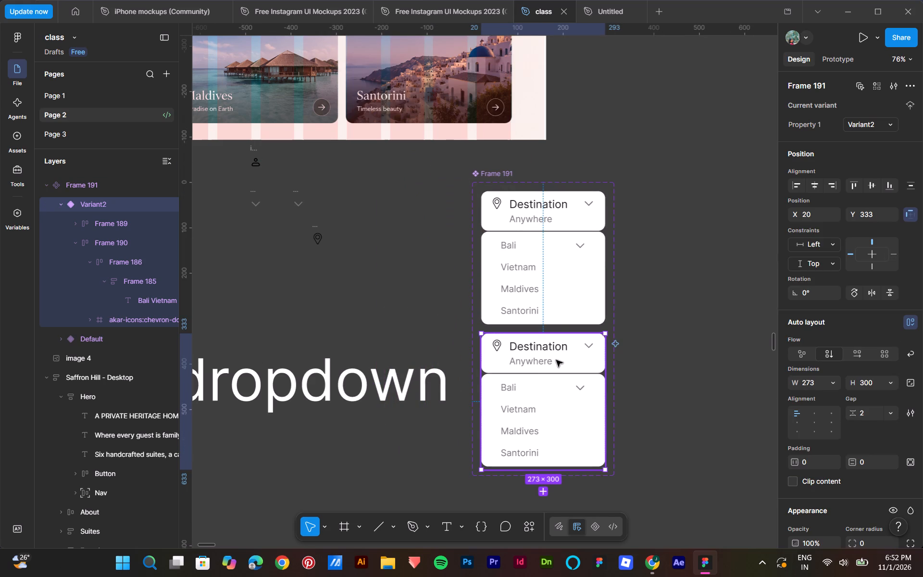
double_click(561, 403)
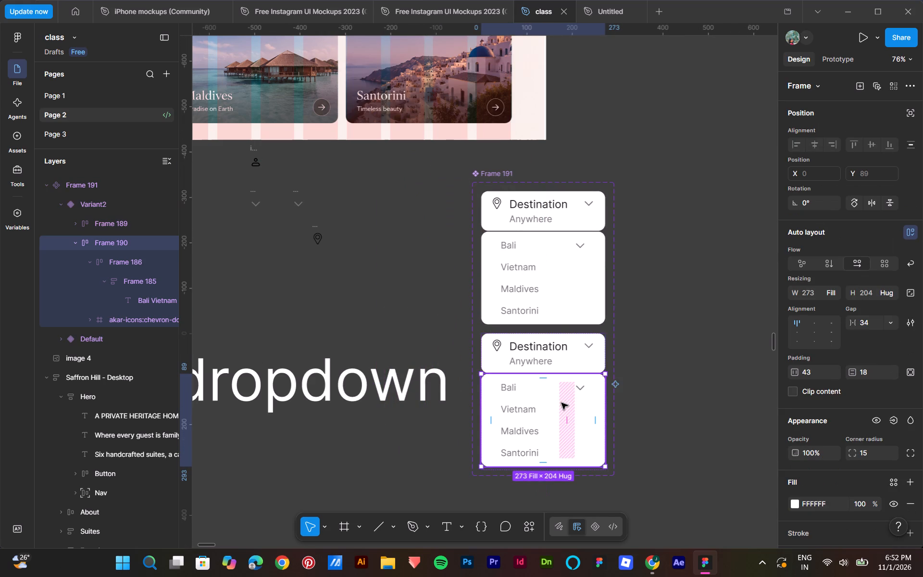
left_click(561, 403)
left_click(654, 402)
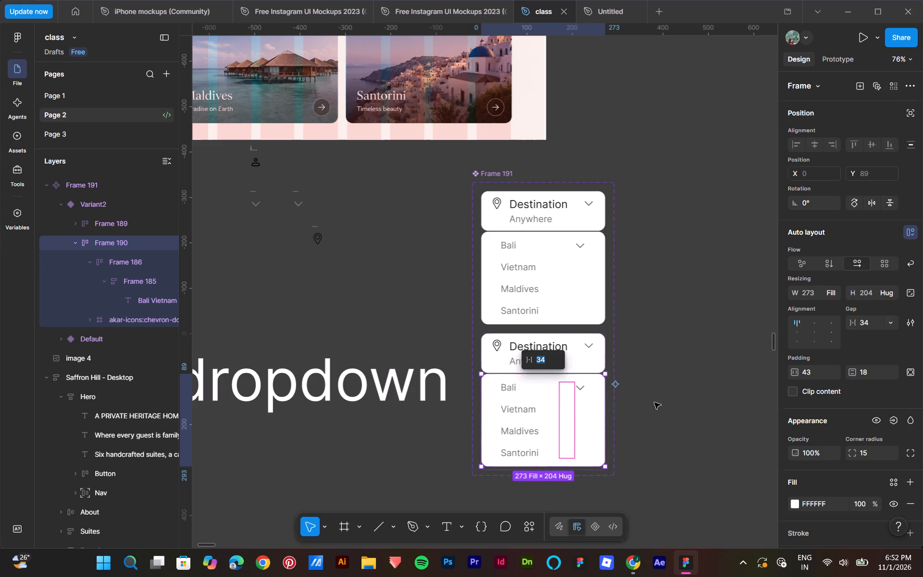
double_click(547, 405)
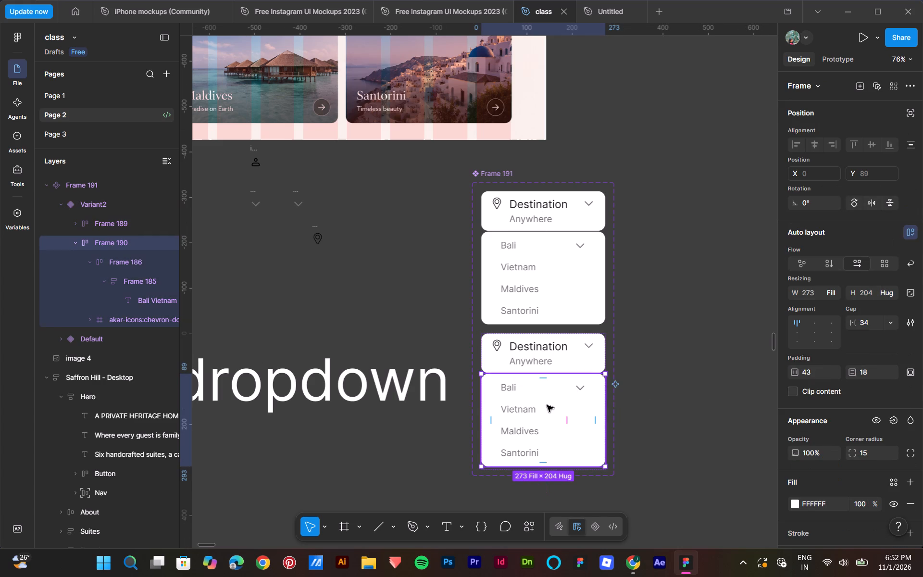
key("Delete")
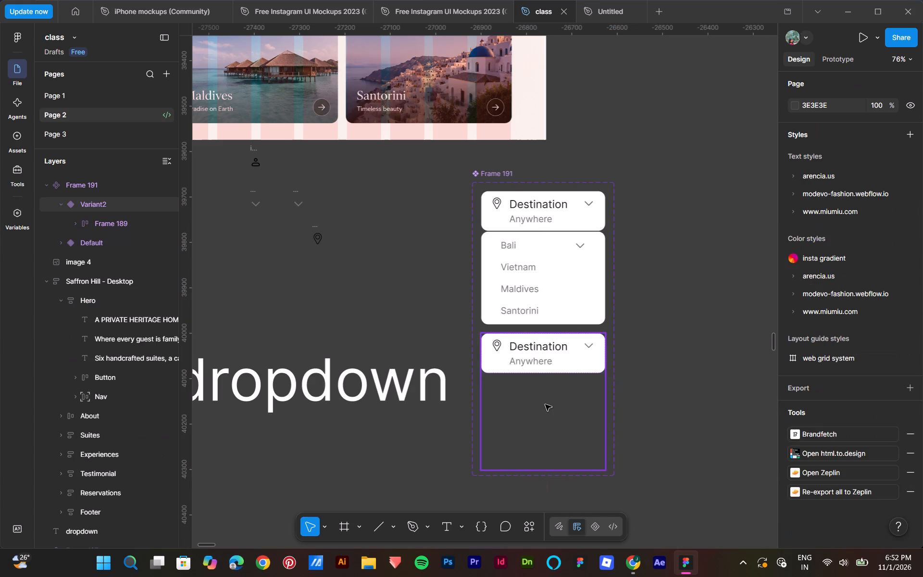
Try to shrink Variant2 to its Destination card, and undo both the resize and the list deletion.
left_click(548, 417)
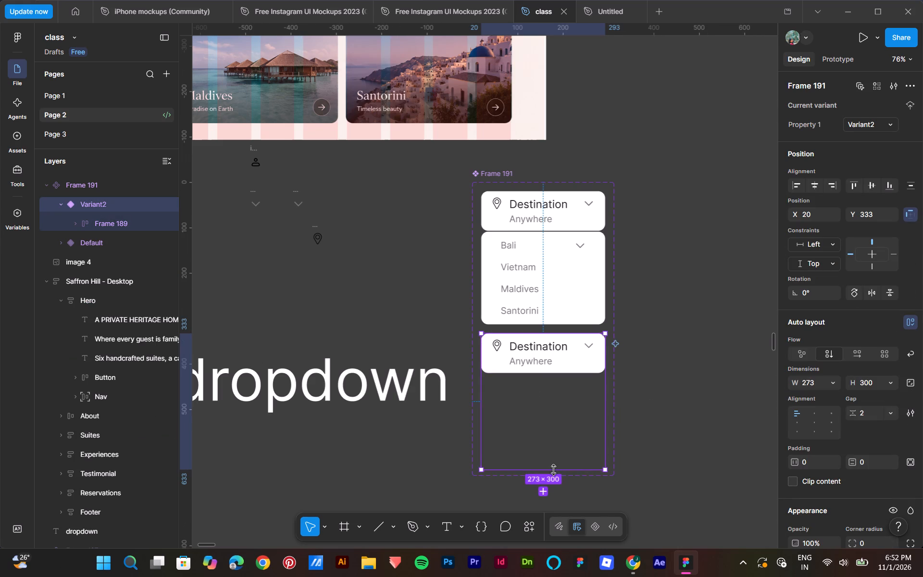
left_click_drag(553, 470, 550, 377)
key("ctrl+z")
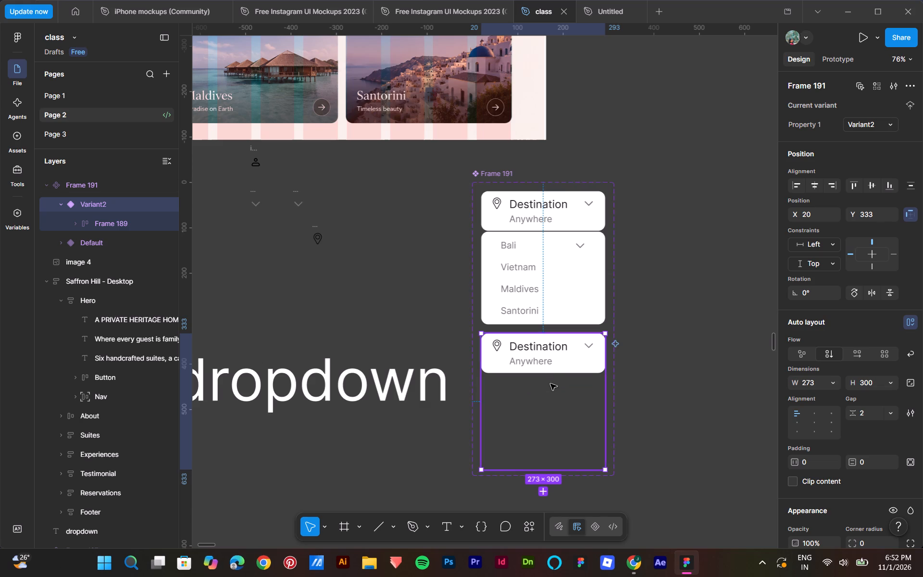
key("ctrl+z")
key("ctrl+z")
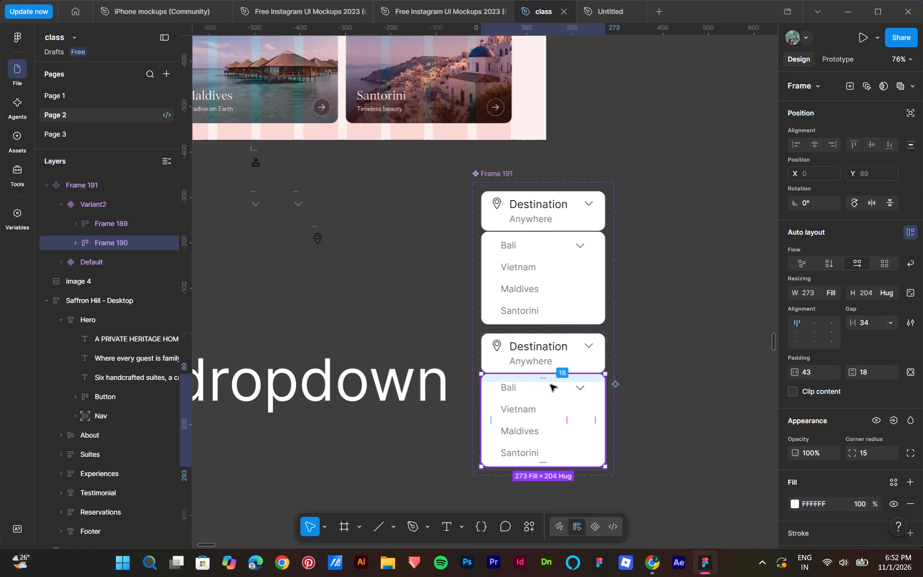
Delete the destination list, Frame 190, from the Default variant so only the Destination card remains.
double_click(553, 280)
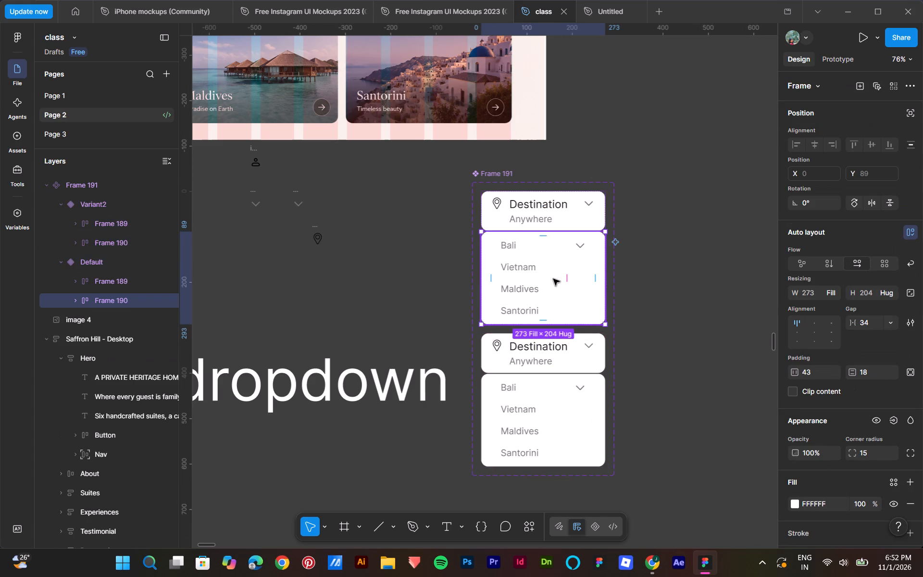
key("Delete")
left_click(636, 298)
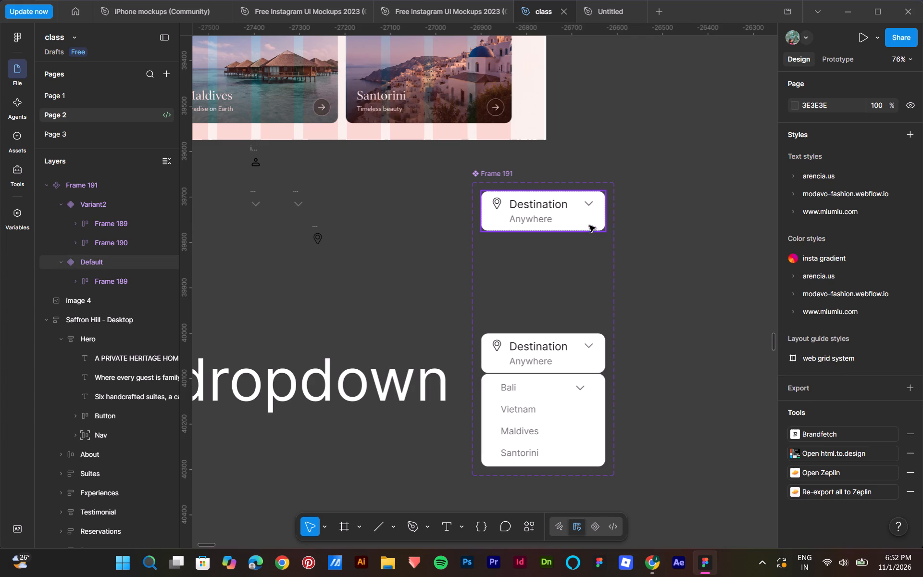
Add an on-click prototype interaction that changes the Default variant to Variant2.
left_click(589, 225)
left_click(846, 56)
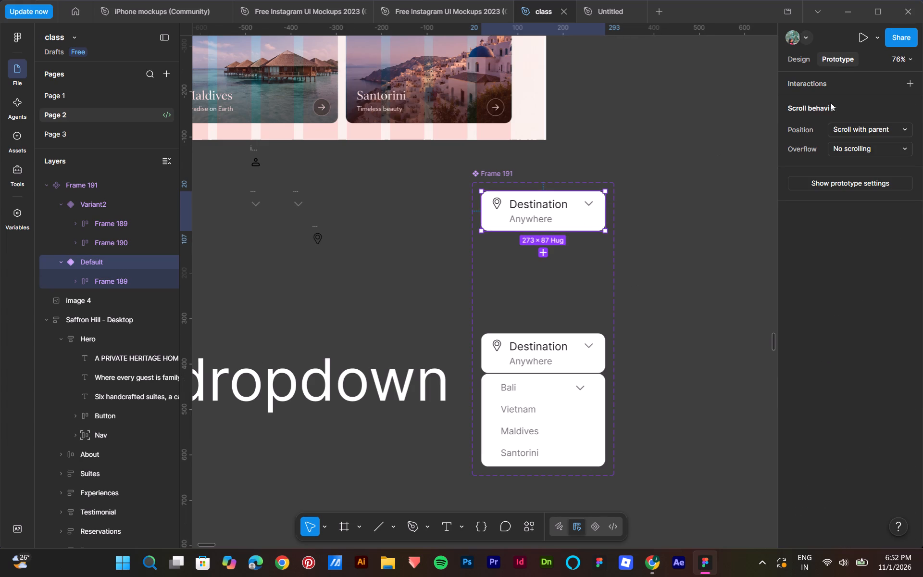
left_click(602, 210)
left_click_drag(604, 213, 561, 329)
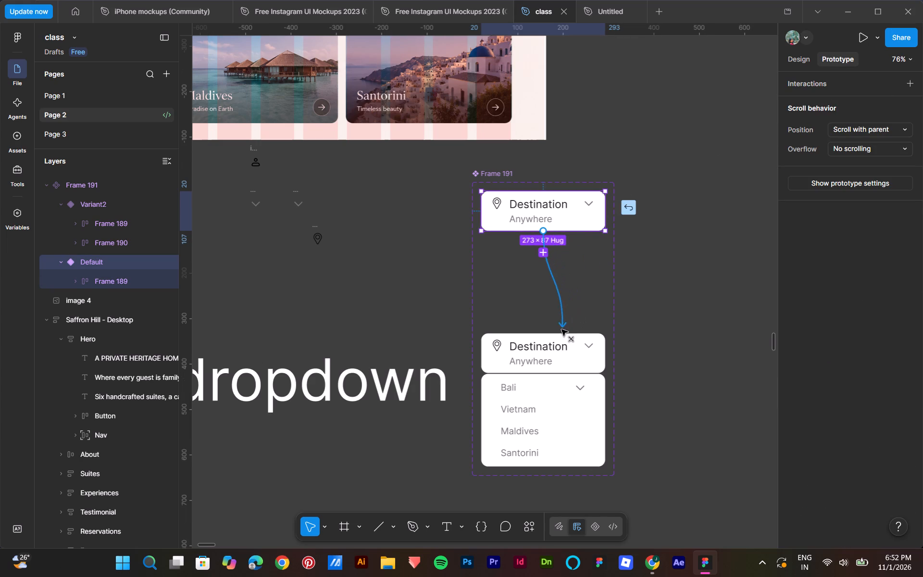
left_click_drag(561, 329, 558, 335)
left_click(605, 367)
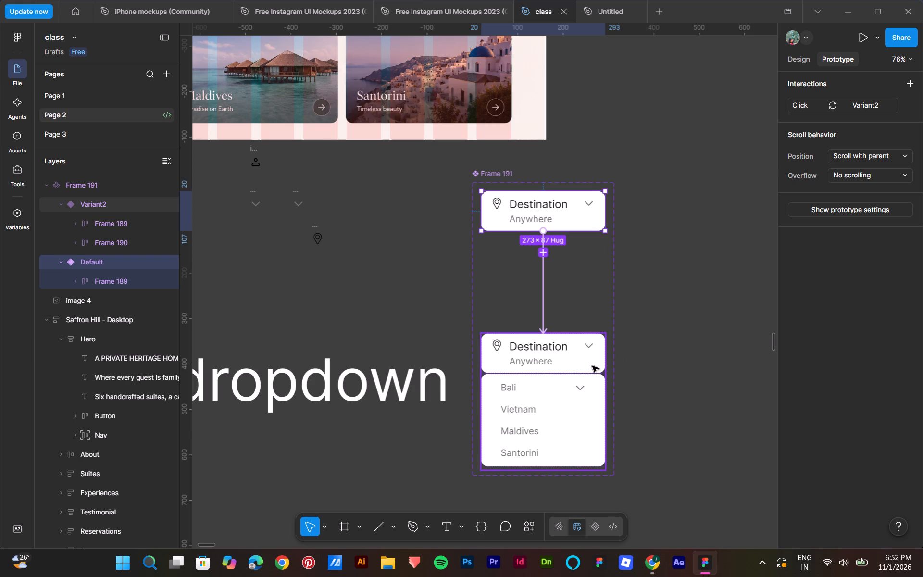
Flip the chevron icon vertically in Variant2's Destination card so it points up.
double_click(588, 350)
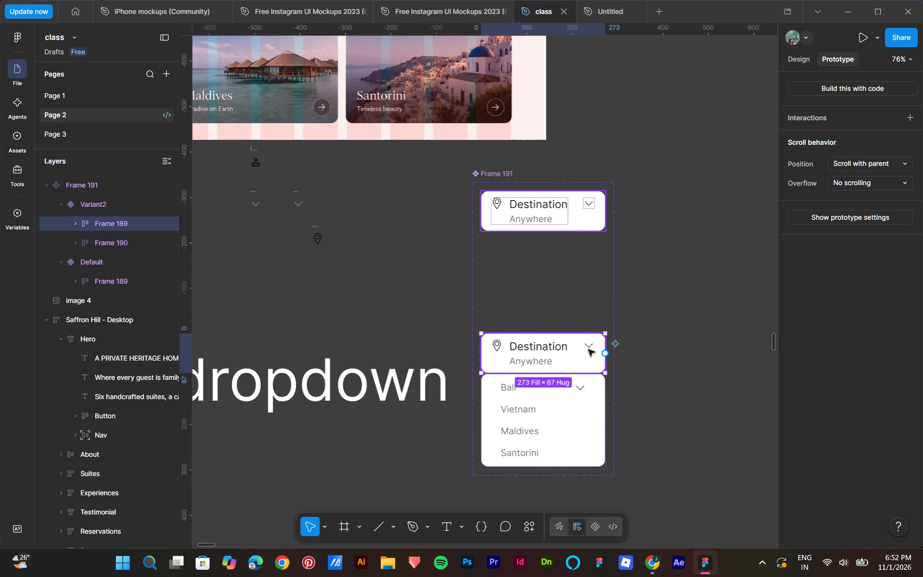
left_click(590, 345)
left_click(797, 52)
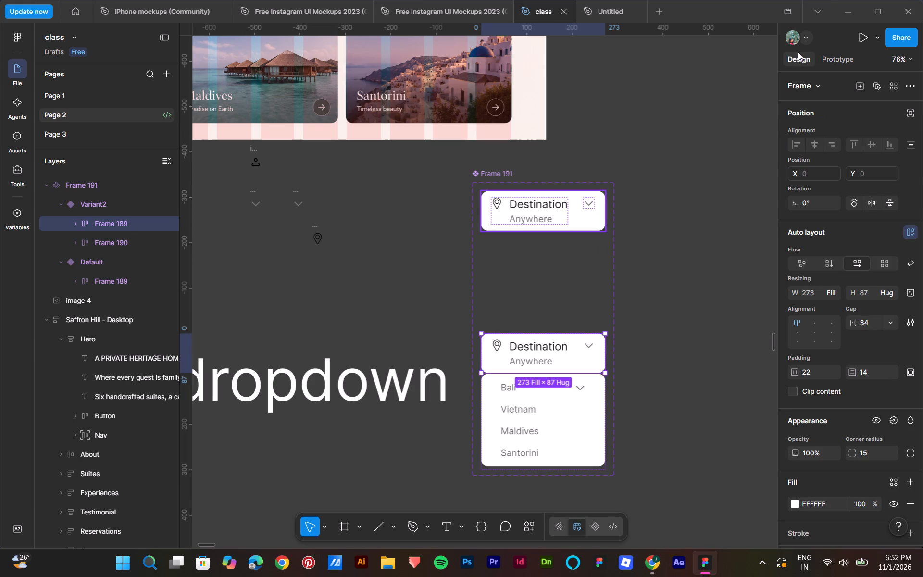
double_click(587, 344)
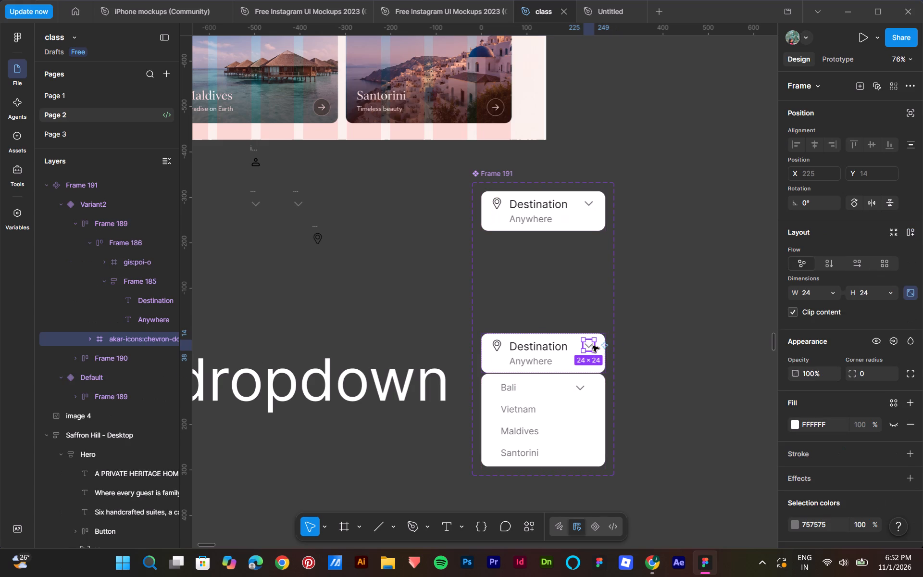
left_click(892, 199)
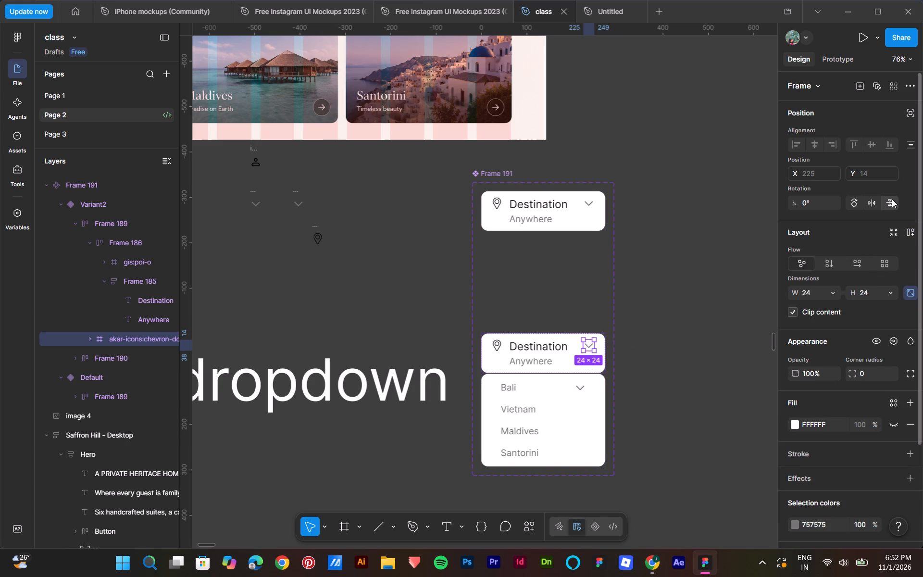
Connect Variant2's Destination card, Frame 189, back to Default with an on-click Change to interaction and Instant animation.
left_click(844, 58)
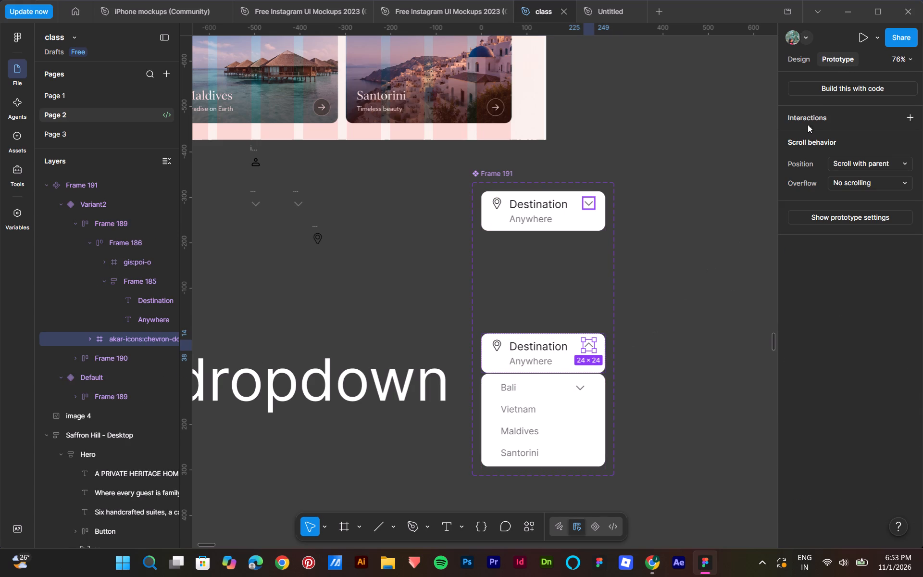
left_click(580, 396)
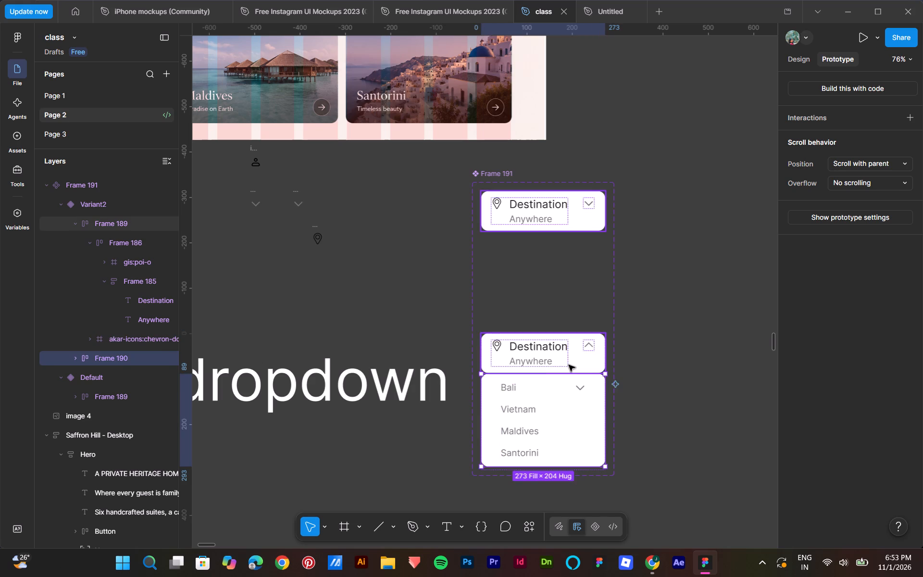
left_click(569, 365)
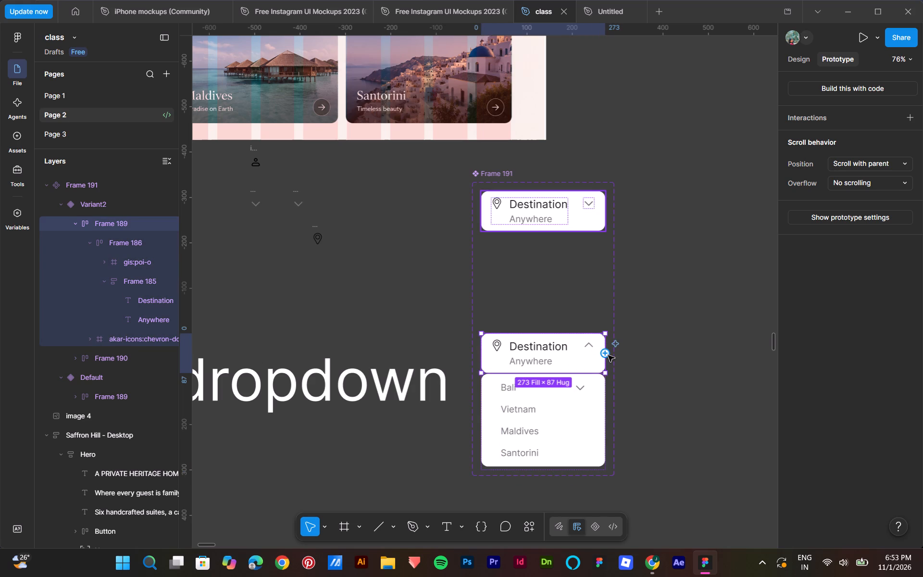
left_click_drag(608, 352, 569, 217)
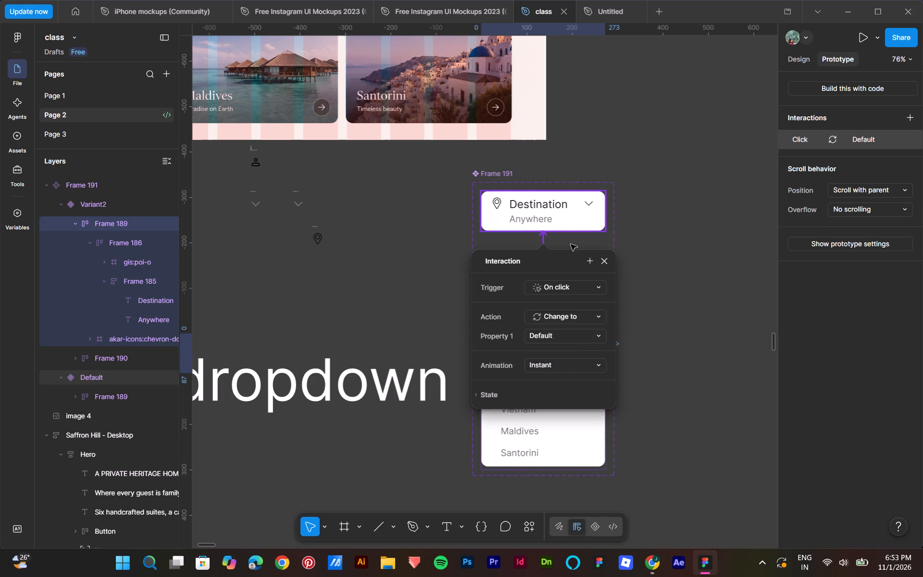
left_click(606, 265)
left_click(681, 297)
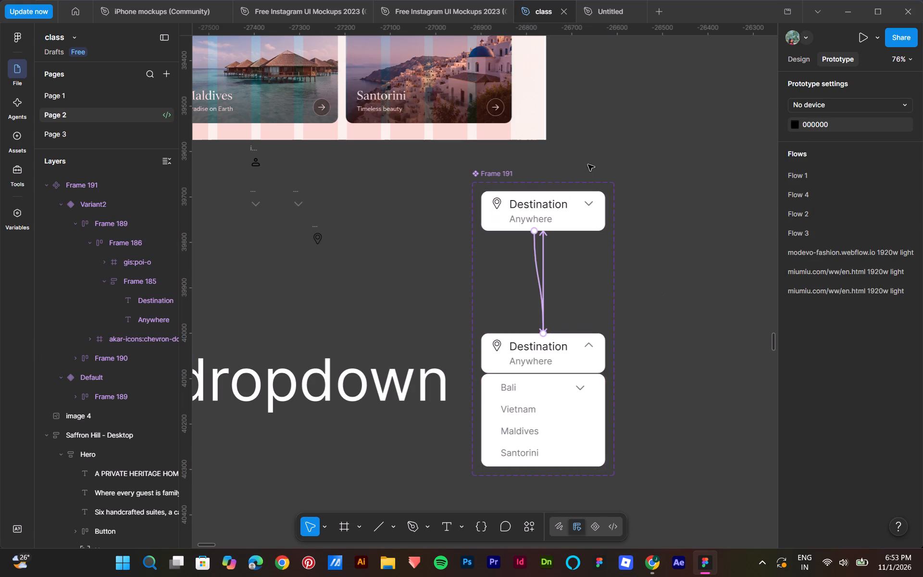
Place an instance of the Default variant on MacBook Air - 13, below the wave at about X 340, Y 650.
left_click(797, 60)
left_click_drag(739, 181, 745, 176)
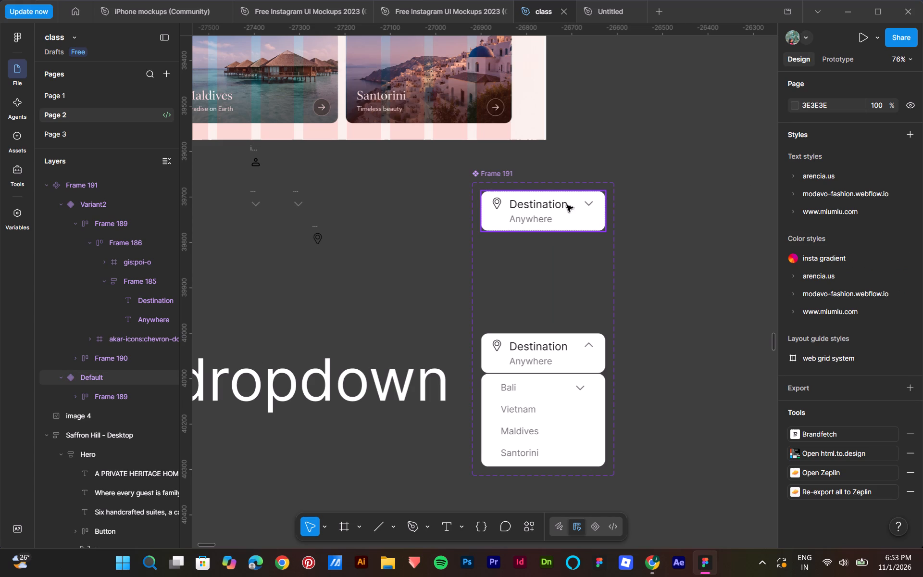
left_click_drag(567, 205, 346, 278)
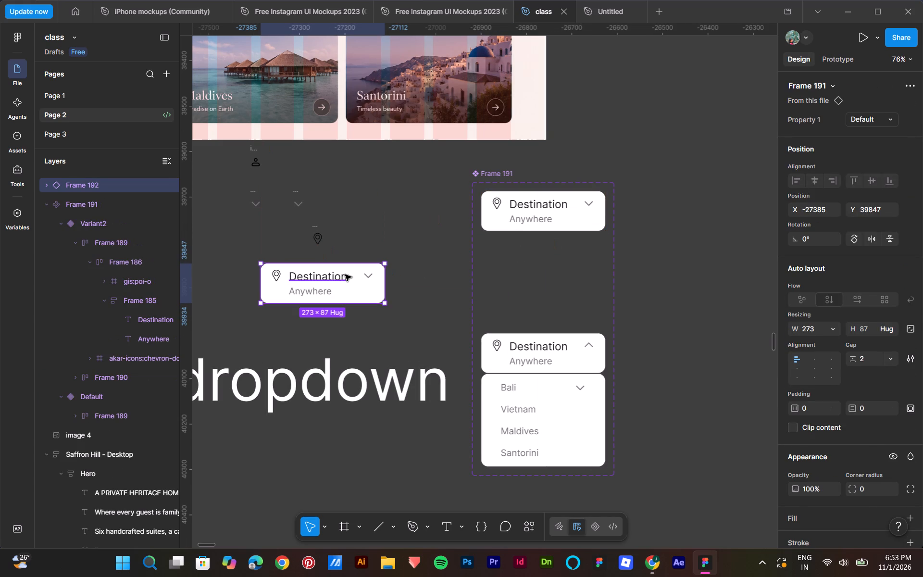
key("ctrl+x")
middle_click_drag(348, 271, 603, 284)
scroll(603, 284, "up", 1)
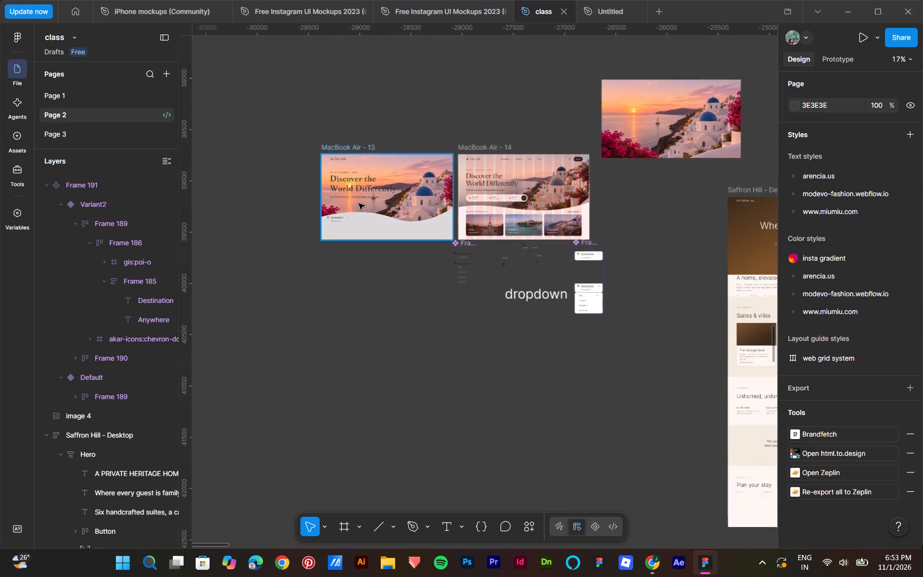
right_click(328, 305)
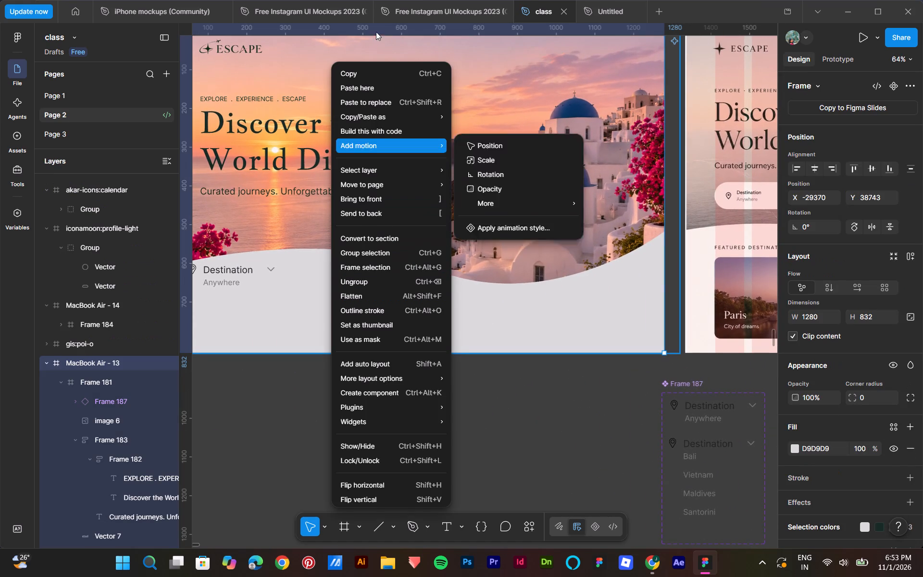
left_click(377, 89)
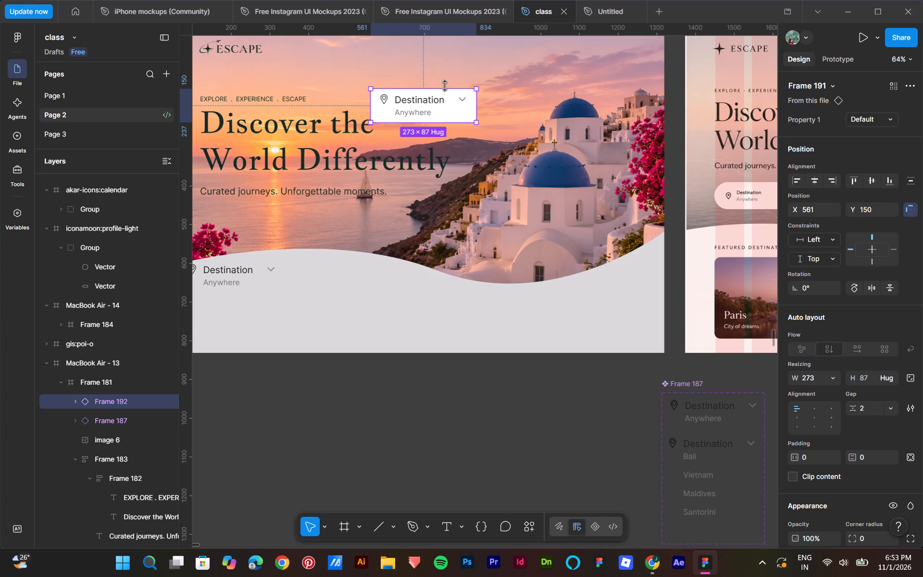
left_click_drag(453, 110, 368, 302)
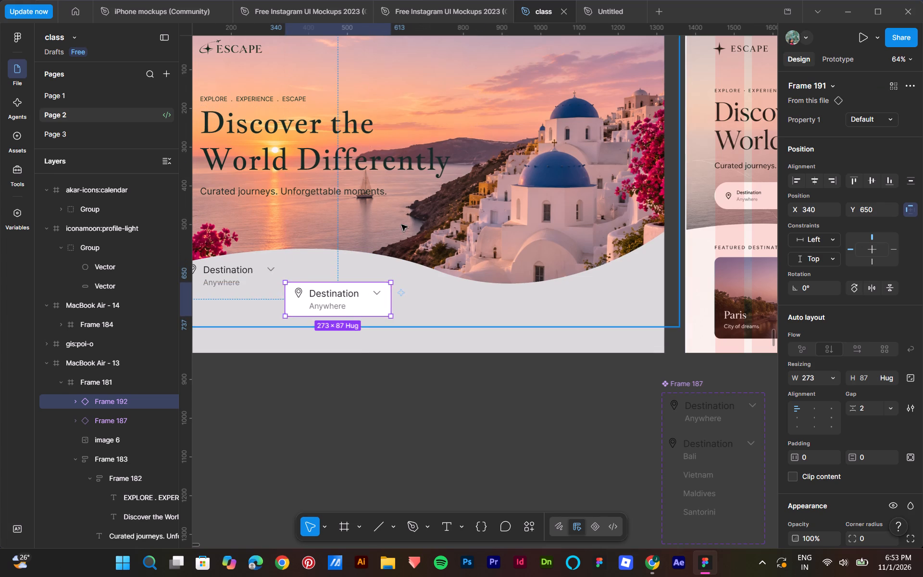
Preview the MacBook Air - 13 frame inline and open the new white Destination dropdown to test it.
middle_click_drag(401, 224, 487, 265)
scroll(487, 265, "up", 1)
left_click(299, 70)
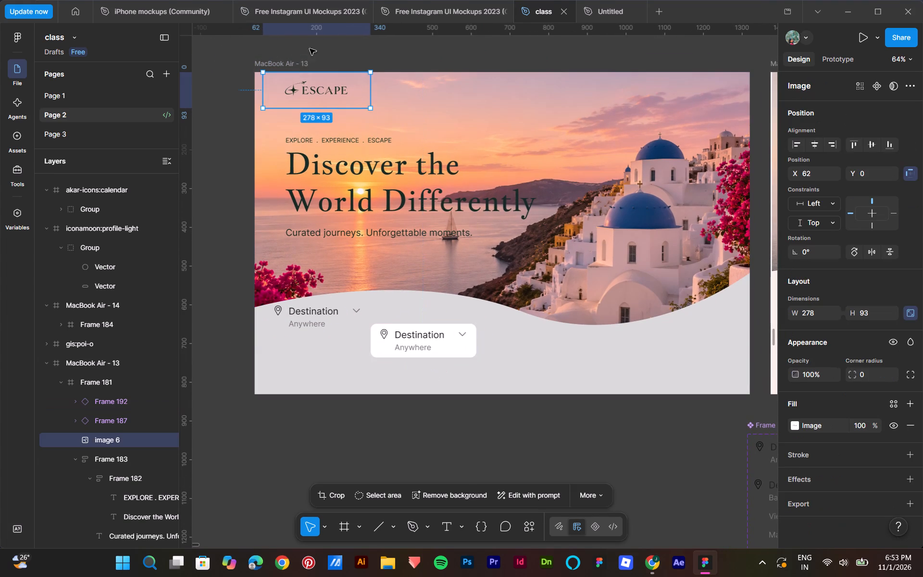
left_click(330, 48)
left_click(291, 62)
key("shift+space")
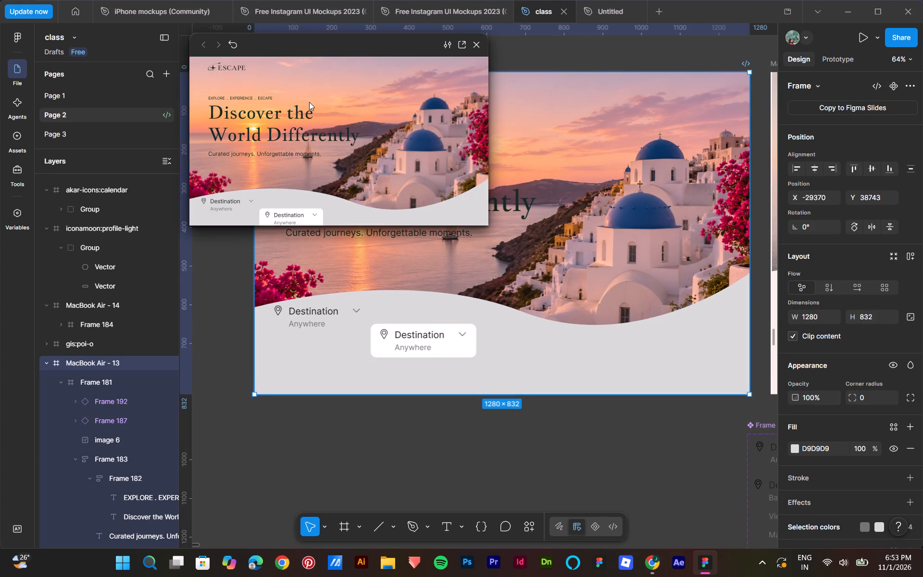
scroll(312, 196, "down", 2)
left_click(317, 186)
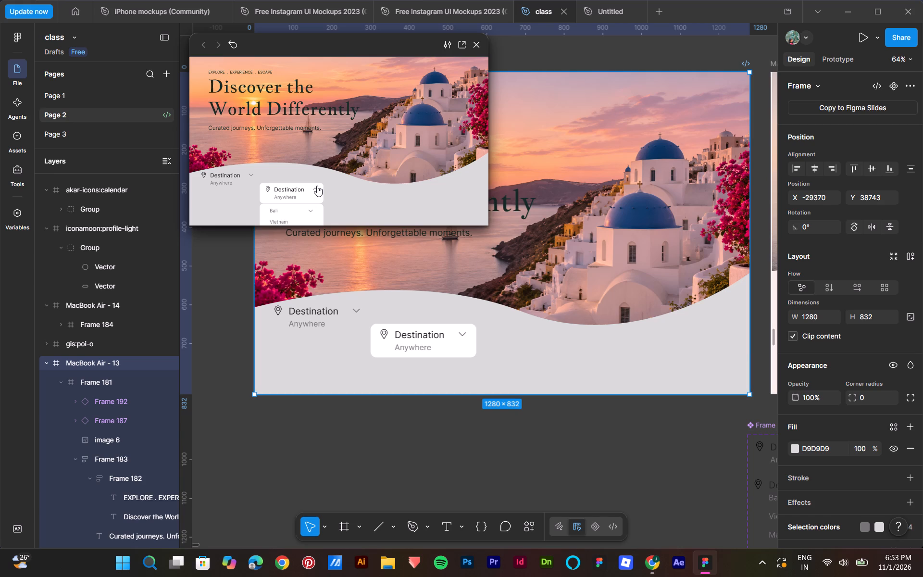
scroll(317, 186, "down", 6)
Test the white Destination dropdown in the full prototype view, and return to the class design file.
left_click(461, 43)
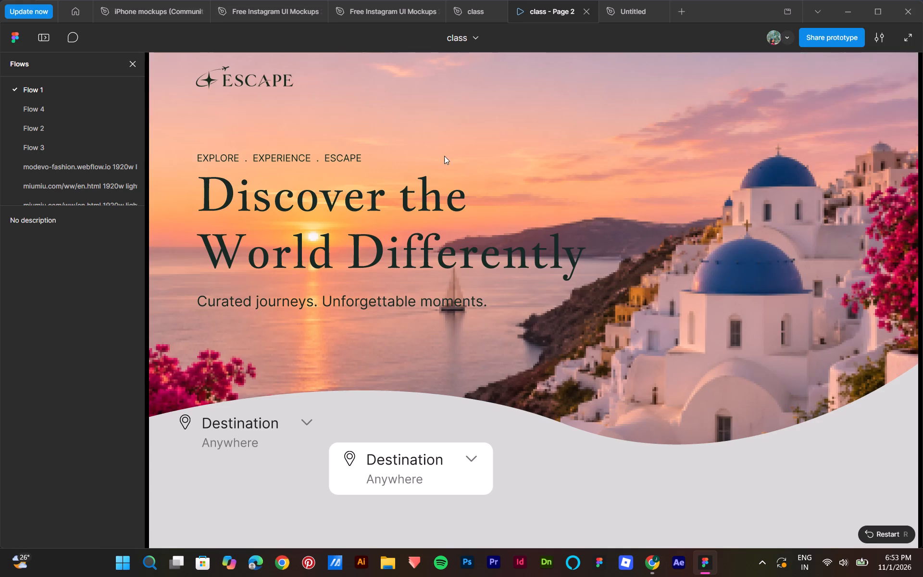
scroll(455, 215, "down", 6)
left_click(473, 455)
scroll(473, 428, "down", 6)
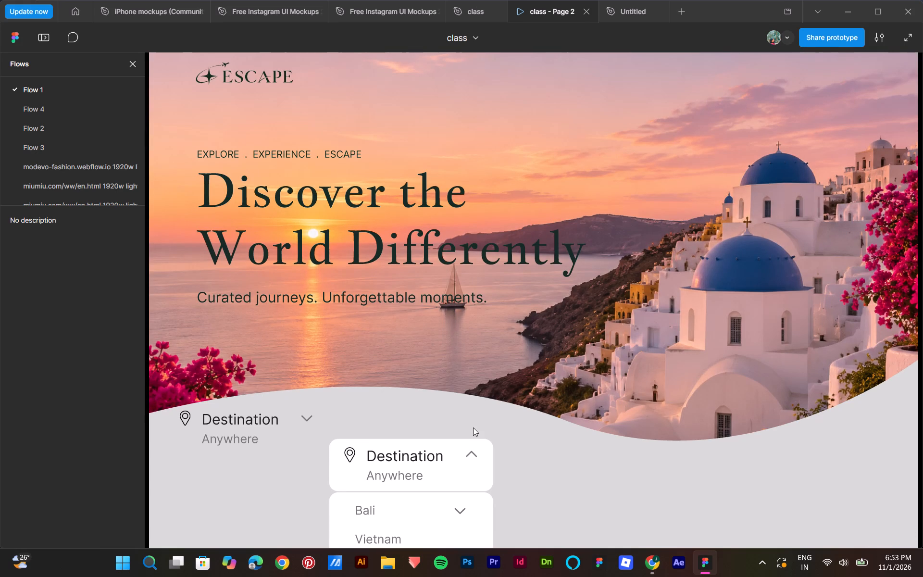
left_click(585, 8)
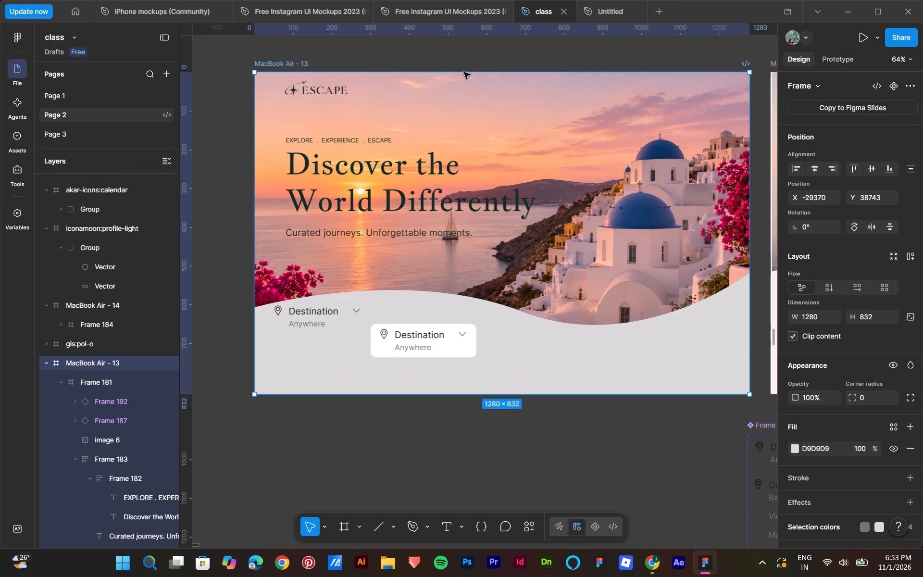
Extend the MacBook Air - 13 frame downward to a height of about 1071.
left_click(451, 395)
left_click_drag(451, 394, 455, 487, "ctrl")
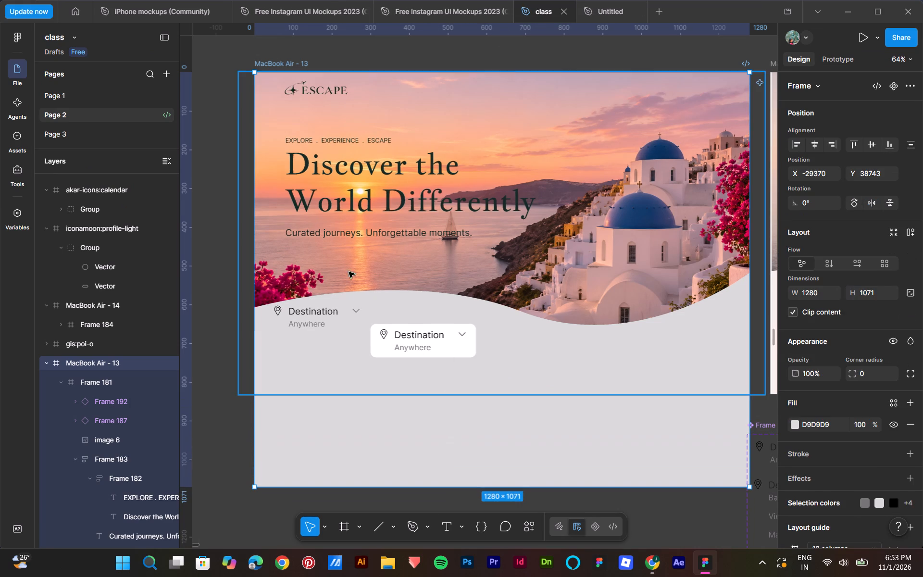
Preview the extended MacBook Air - 13 frame, toggle the white Destination dropdown open and closed repeatedly, and close the preview.
key("shift+space")
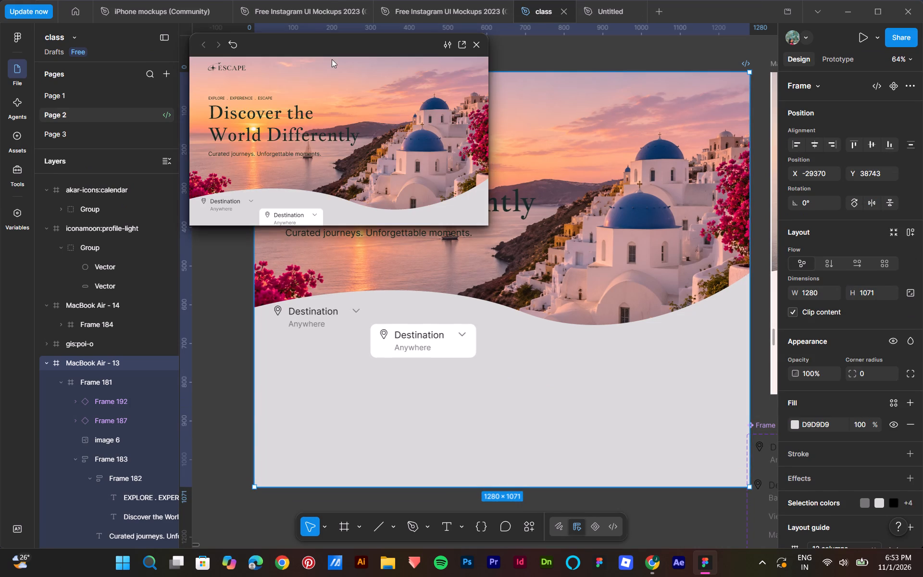
scroll(257, 145, "down", 6)
left_click(318, 133)
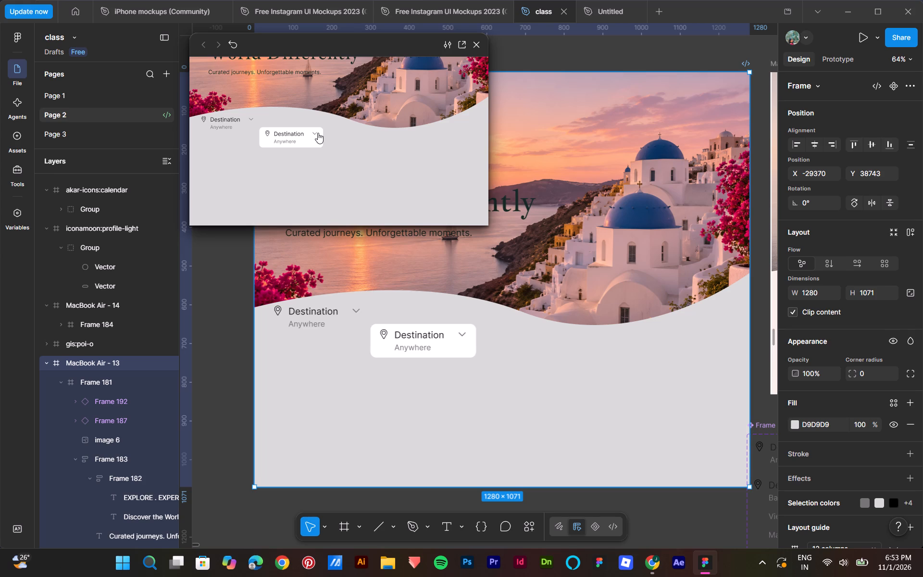
left_click(318, 133)
left_click(318, 133)
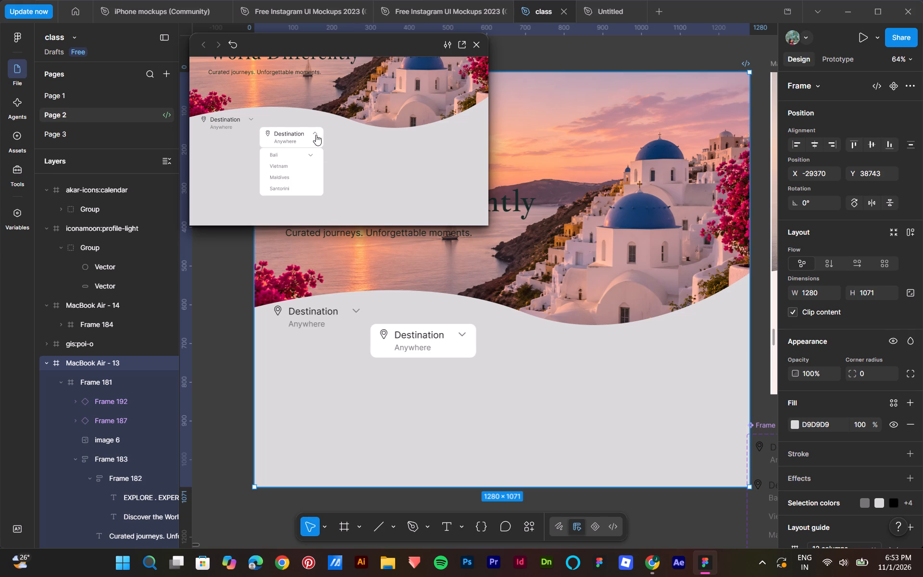
left_click(316, 135)
left_click(316, 135)
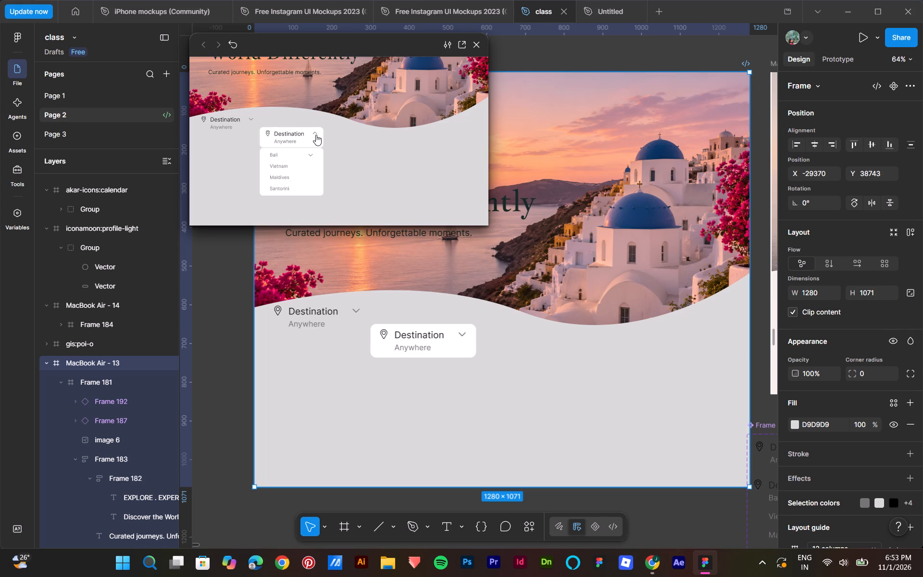
left_click(316, 135)
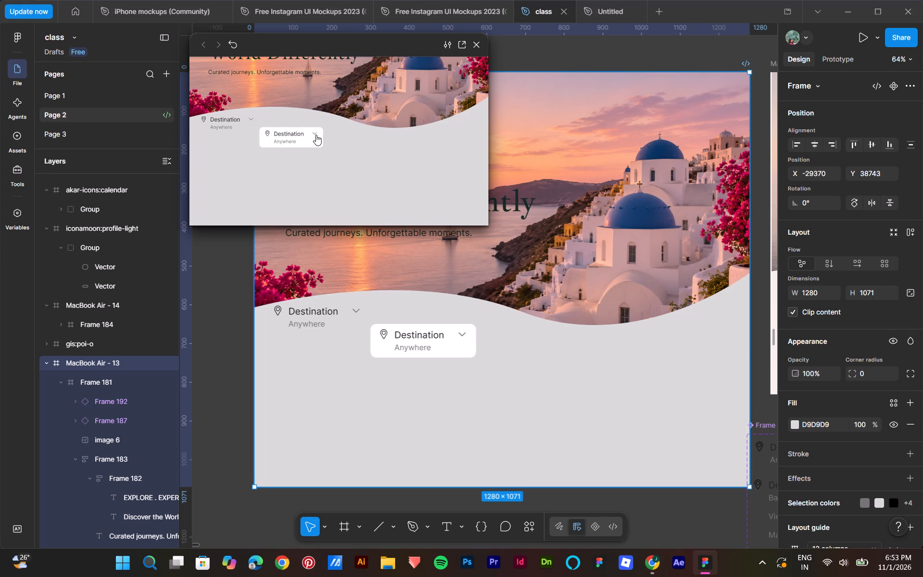
left_click(316, 135)
left_click(316, 135)
left_click(316, 135)
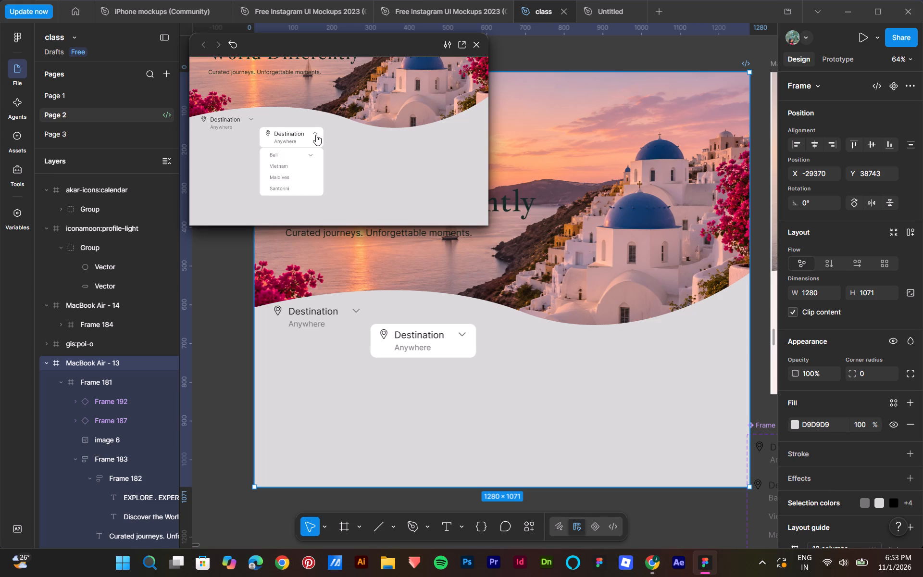
left_click(316, 135)
left_click(474, 46)
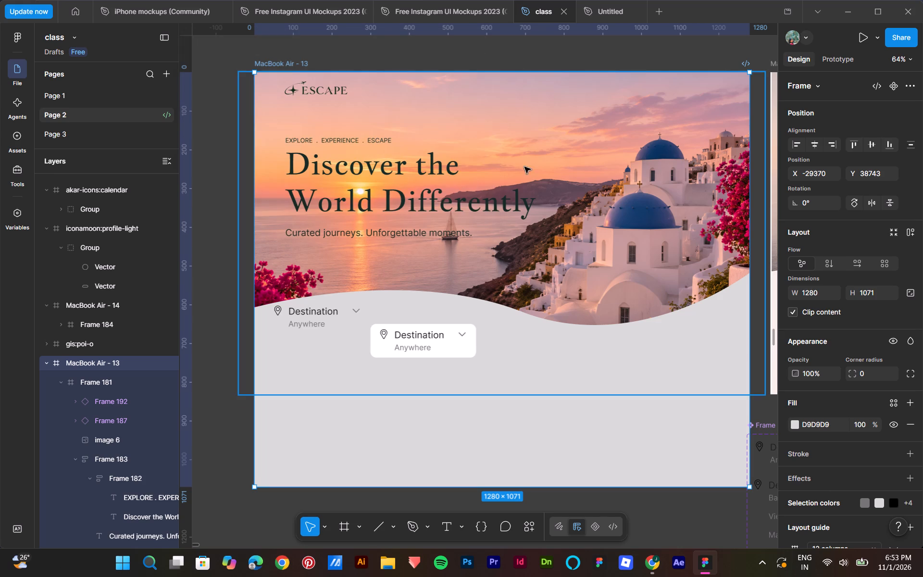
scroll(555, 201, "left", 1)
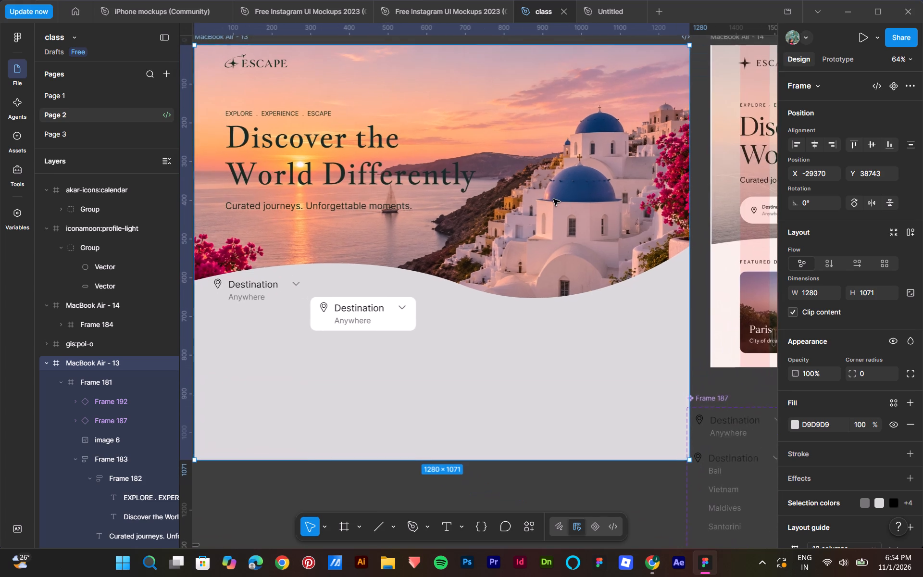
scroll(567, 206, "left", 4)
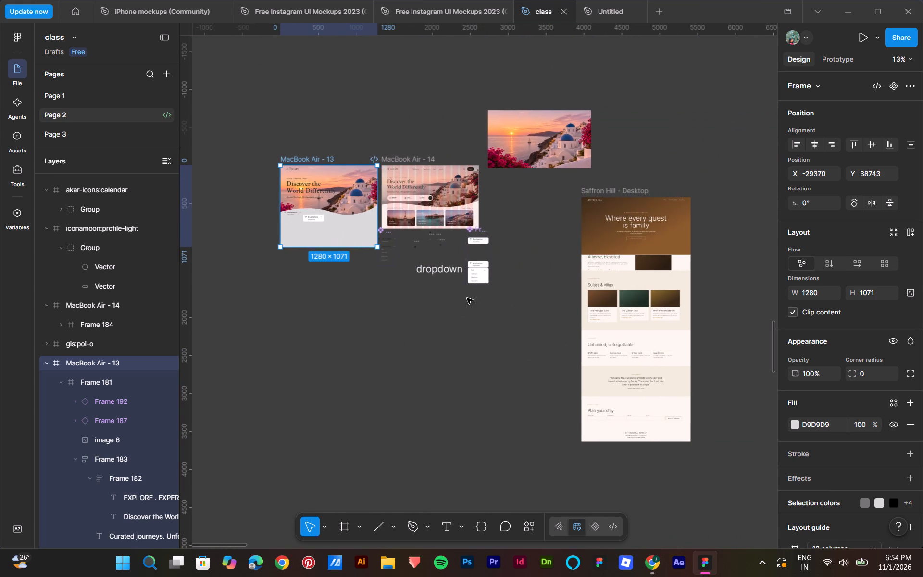
Delete the extra chevron icon beside Bali in the expanded variant of the white Destination dropdown component.
scroll(469, 288, "right", 1)
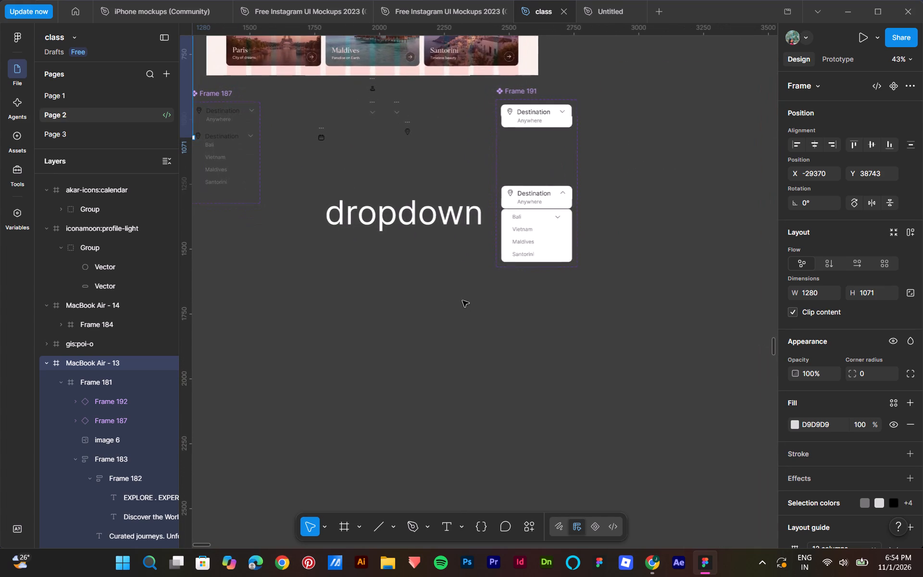
middle_click_drag(389, 304, 432, 370)
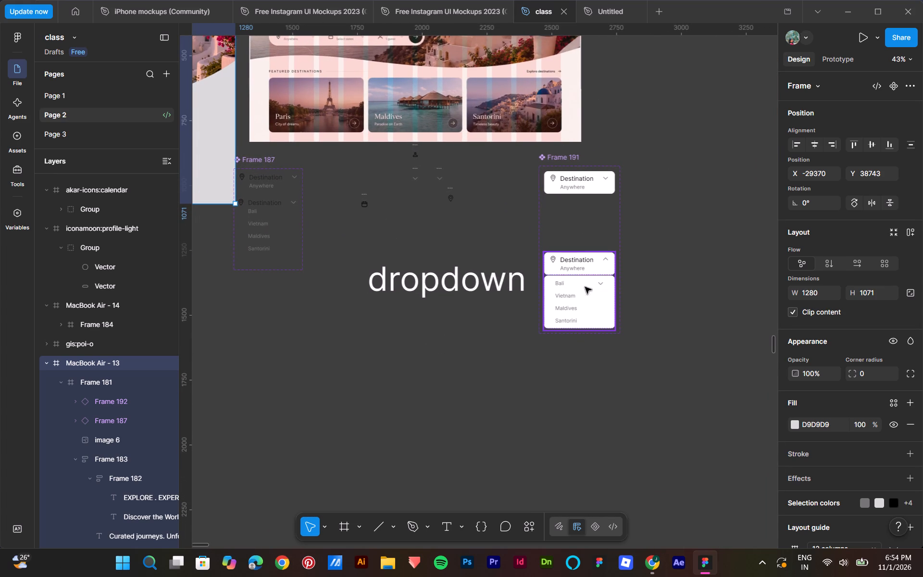
triple_click(602, 285)
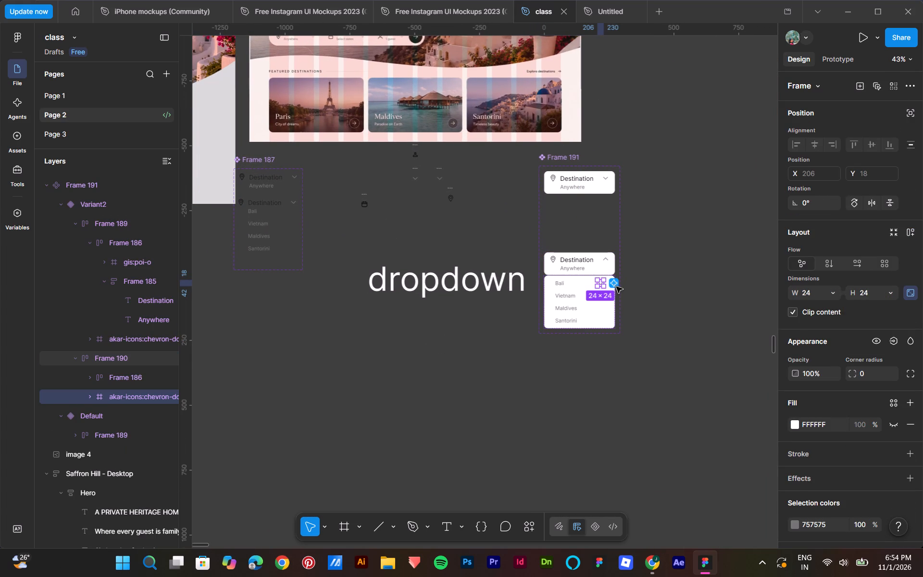
key("Delete")
left_click(559, 406)
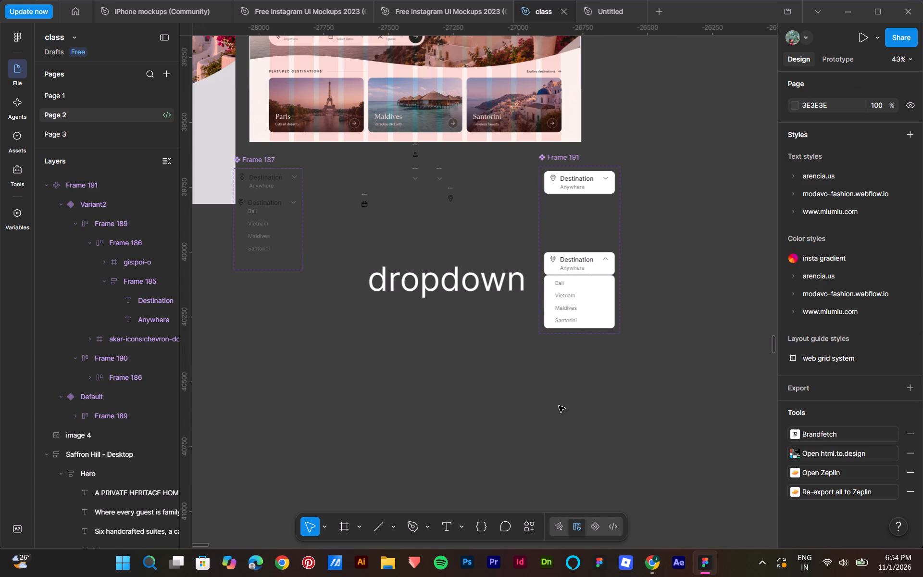
Move the old transparent Destination component set, Frame 187, horizontally to the far side of the white Frame 191 set.
scroll(490, 369, "up", 1)
middle_click_drag(490, 369, 532, 391)
scroll(532, 391, "up", 1)
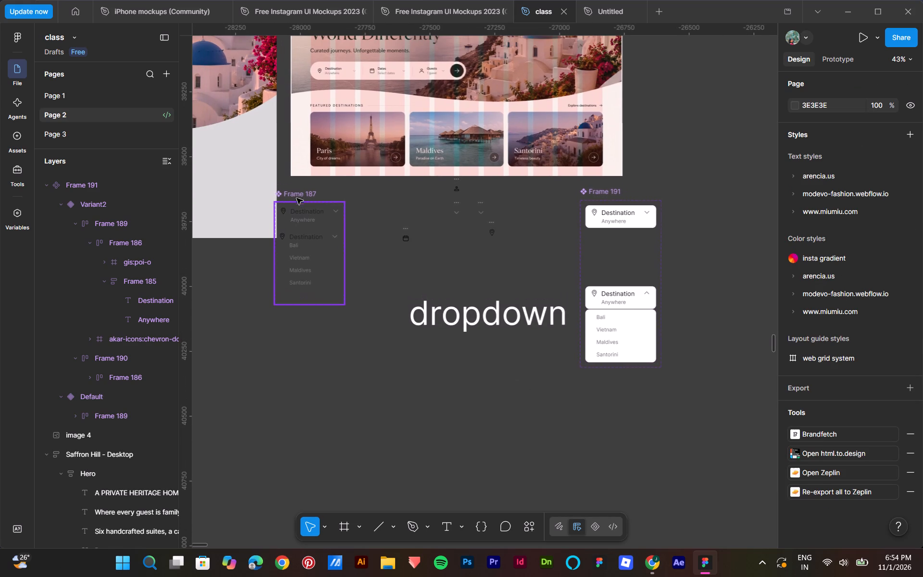
left_click_drag(298, 193, 712, 193)
Delete the old transparent Destination dropdown instance from the MacBook Air - 13 frame.
middle_click_drag(460, 362, 758, 428)
scroll(758, 428, "up", 1)
triple_click(279, 196)
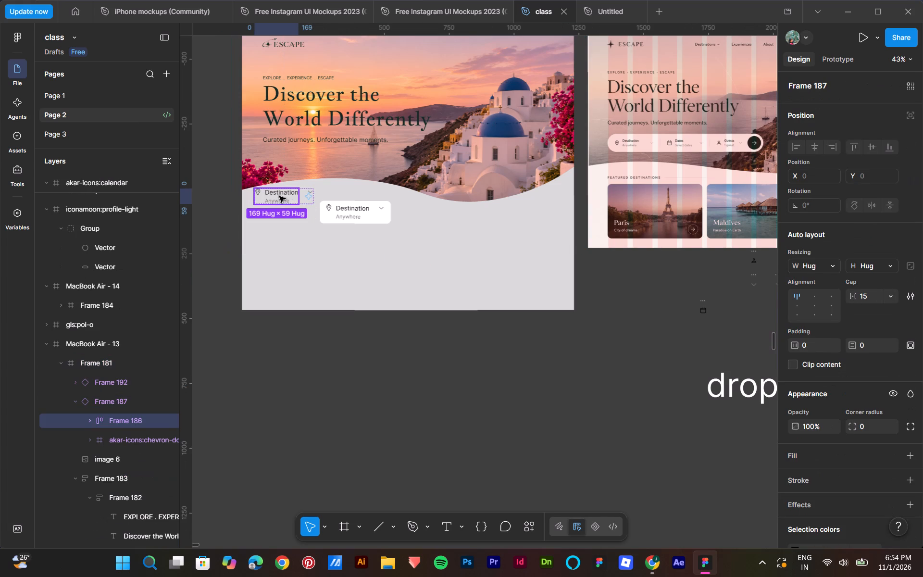
left_click(303, 253)
double_click(294, 200)
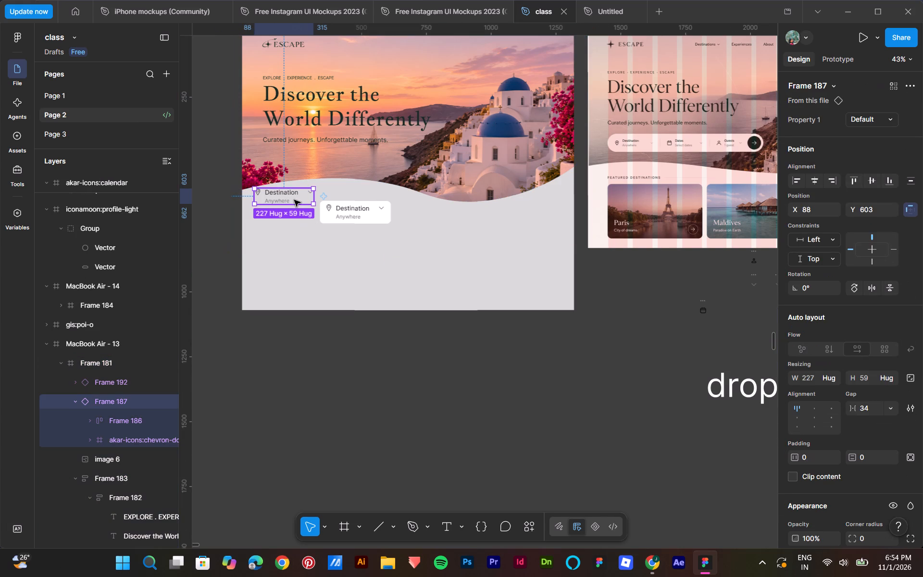
key("Delete")
left_click(370, 263)
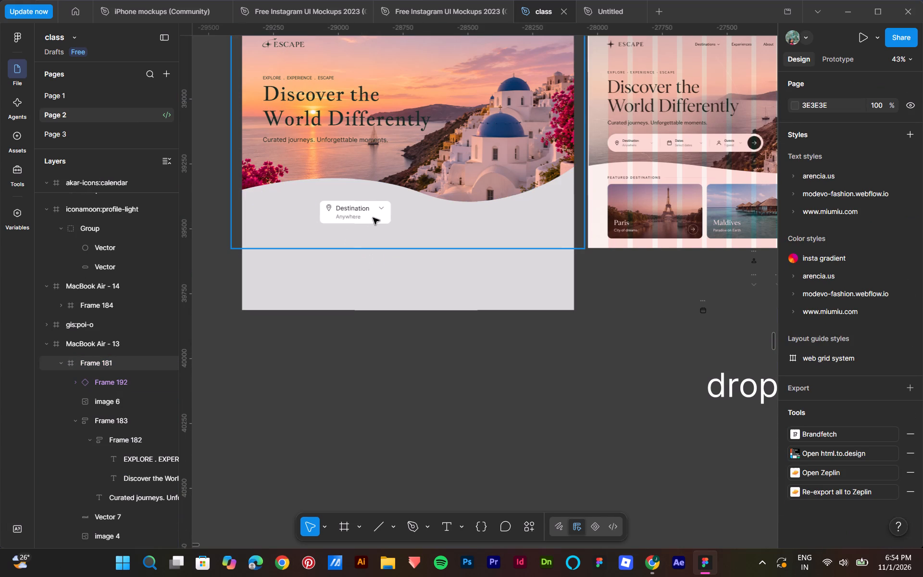
Move the white Destination dropdown instance out of the MacBook Air - 13 frame onto the empty canvas below it.
double_click(374, 214)
left_click_drag(375, 214, 381, 385)
Search Iconify for "calender", examine the icon results for a suitable calendar, and close the plugin.
scroll(518, 410, "down", 1)
middle_click_drag(518, 410, 443, 336)
scroll(443, 336, "up", 2)
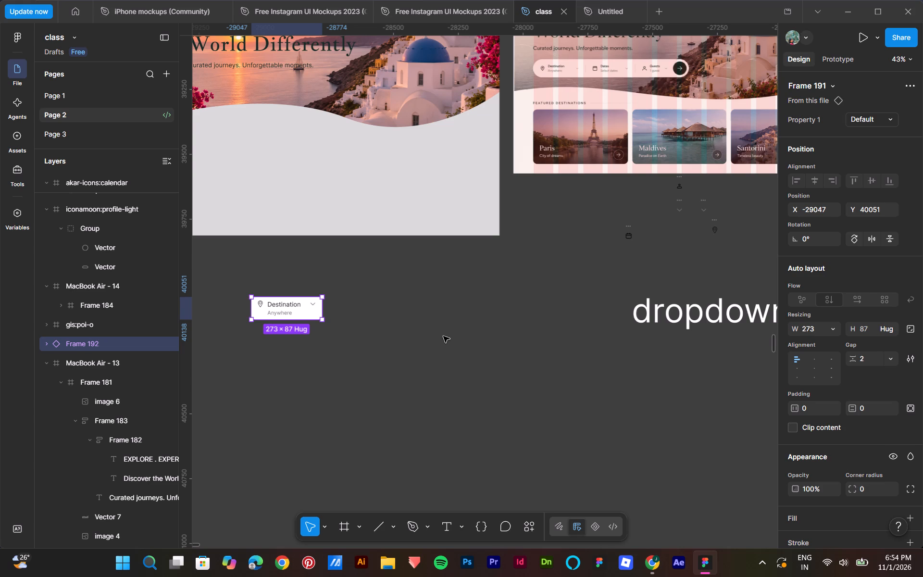
left_click(536, 527)
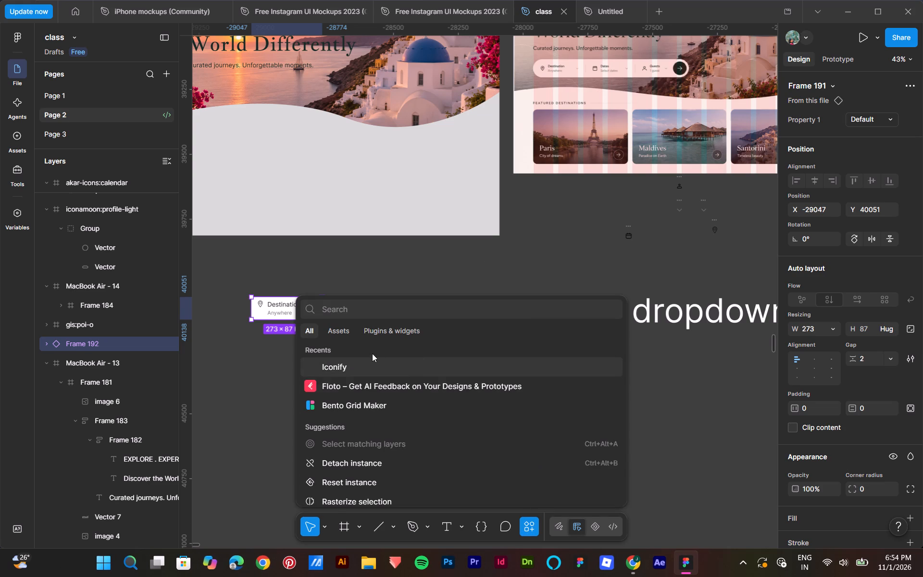
left_click(338, 360)
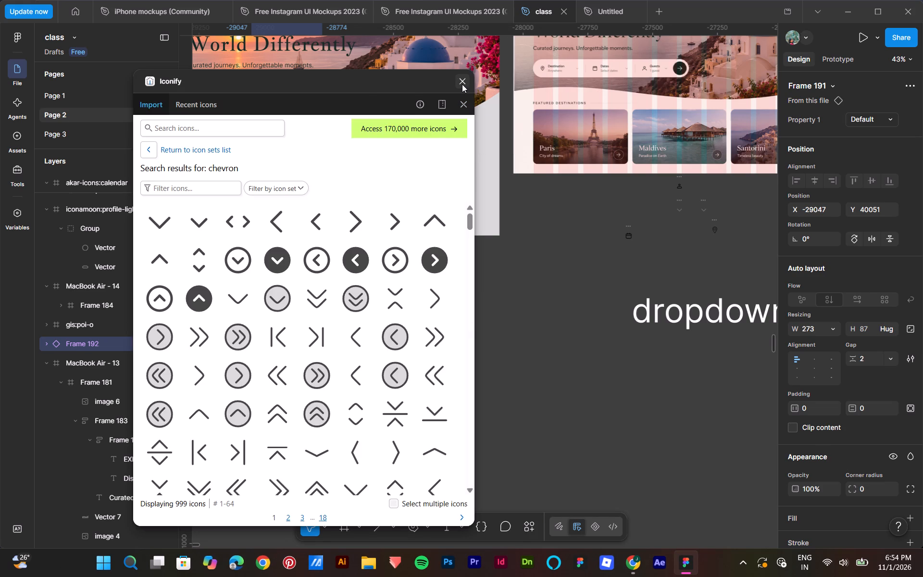
left_click(217, 131)
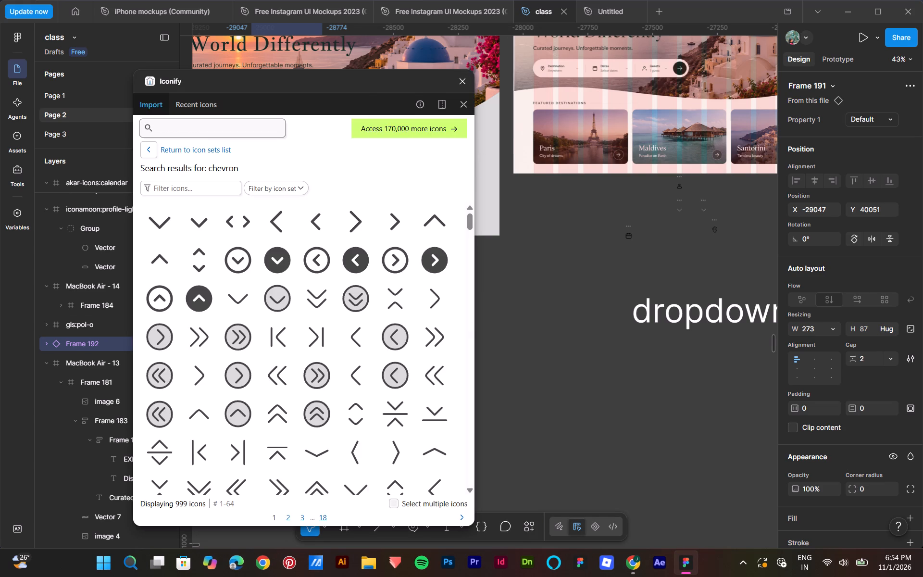
type("calender")
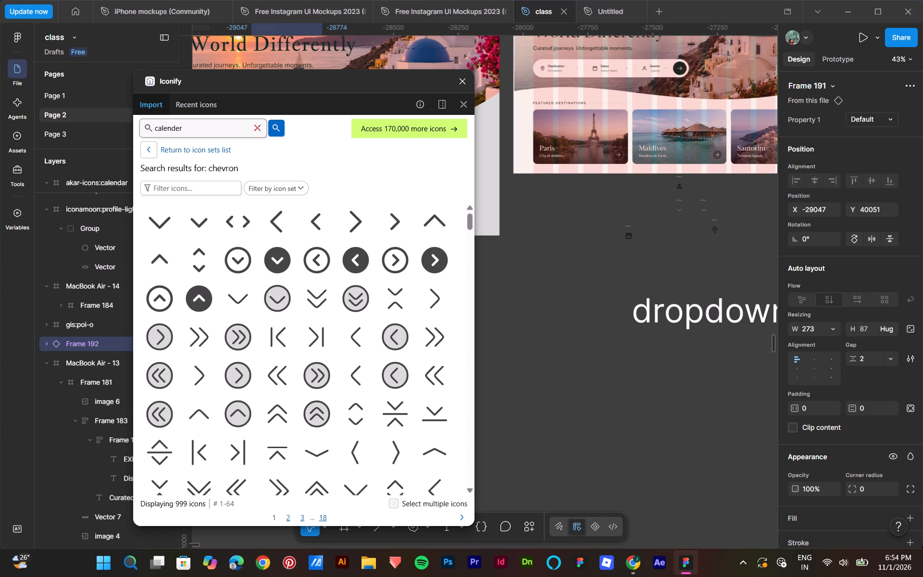
key("Return")
scroll(198, 326, "down", 5)
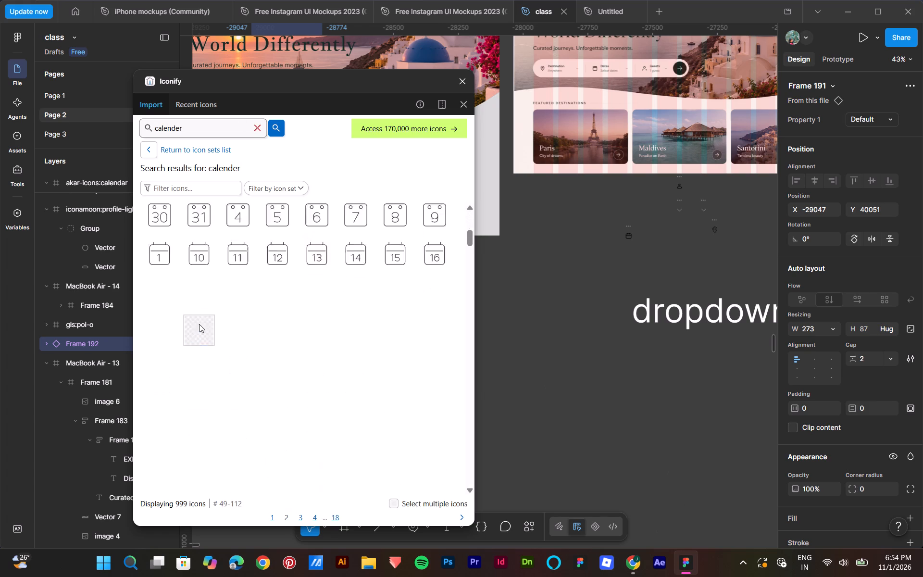
scroll(200, 323, "down", 8)
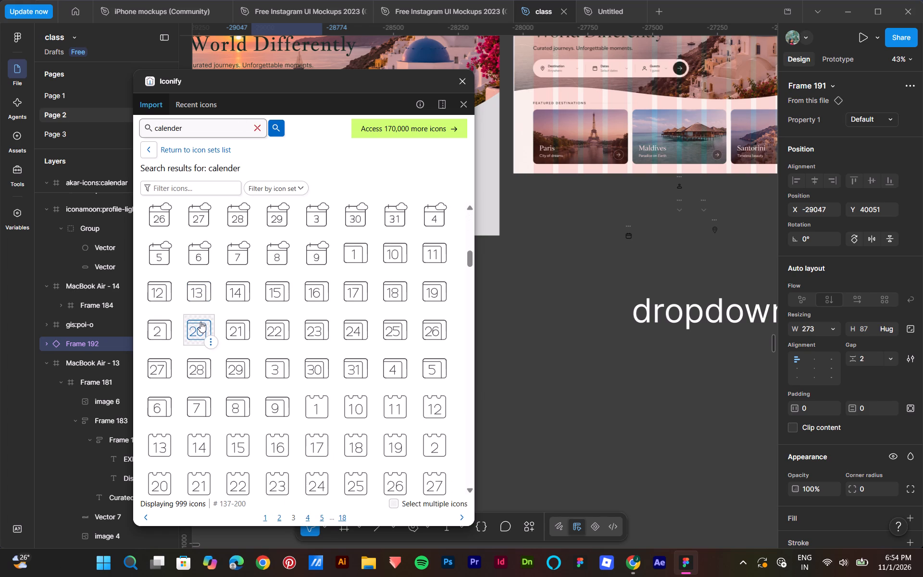
scroll(200, 322, "down", 11)
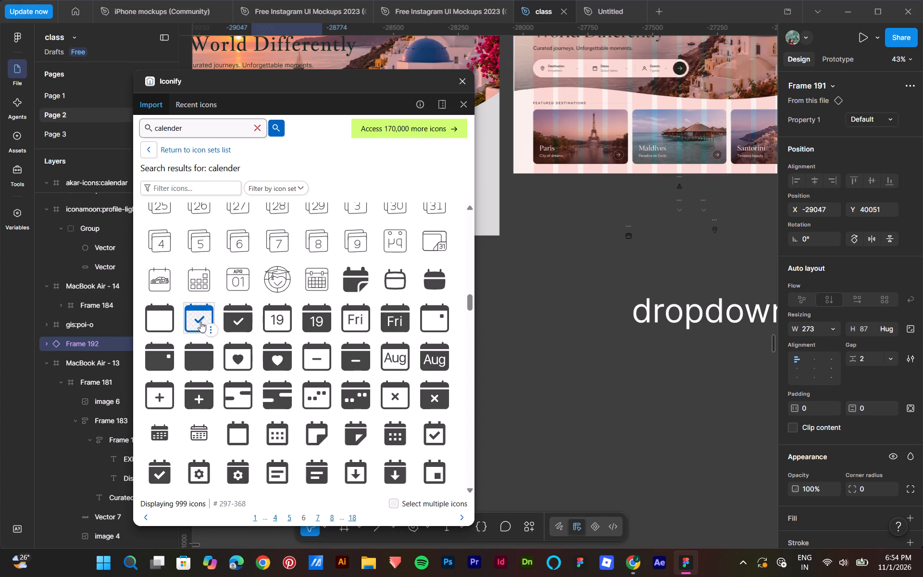
scroll(200, 322, "down", 14)
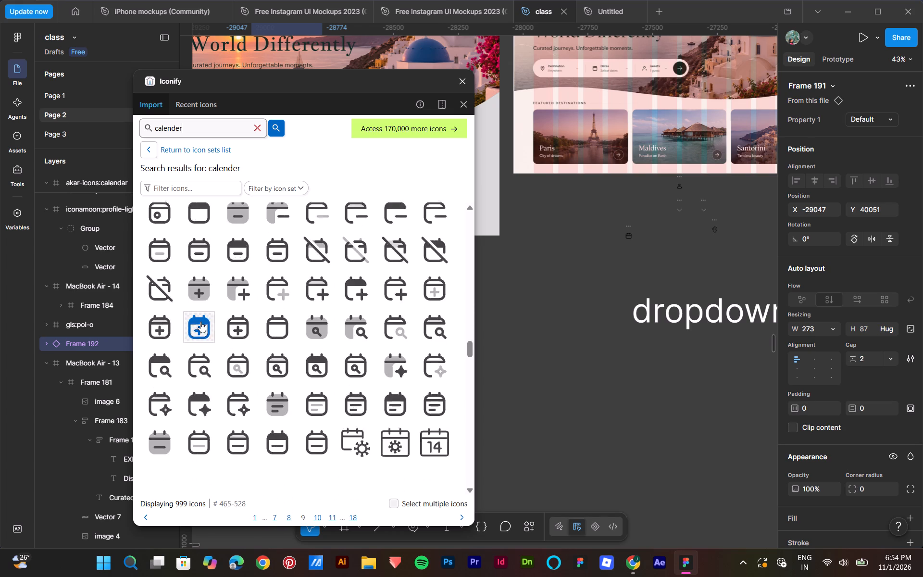
scroll(200, 322, "down", 14)
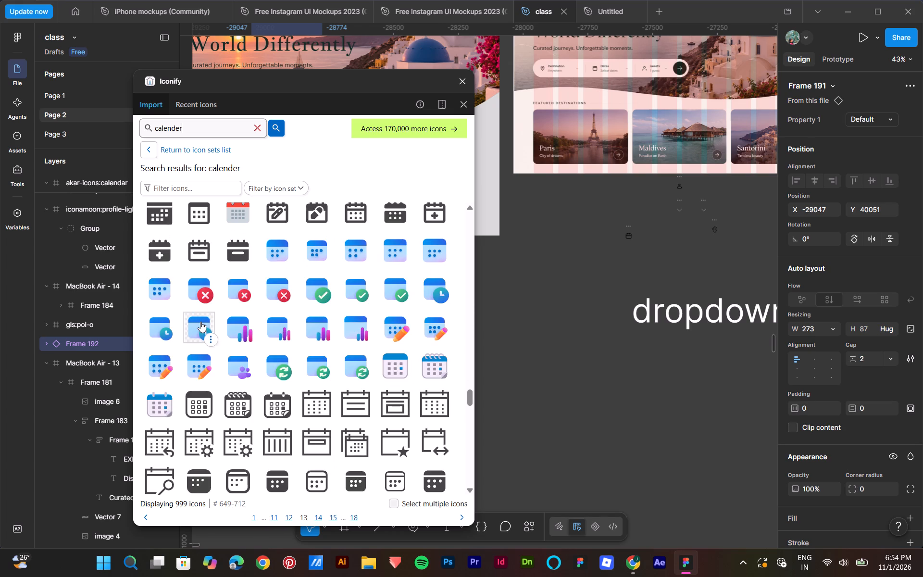
scroll(200, 322, "down", 20)
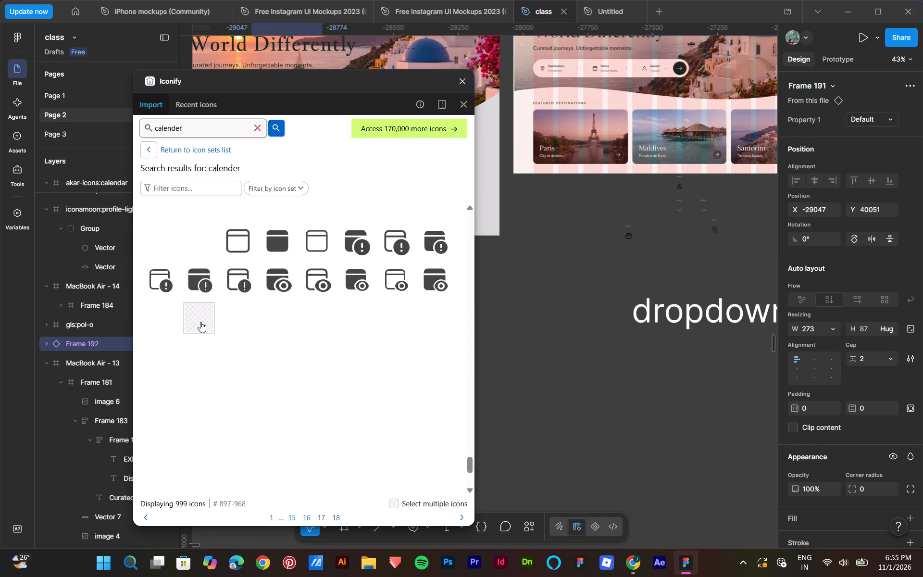
scroll(200, 322, "down", 15)
left_click(470, 82)
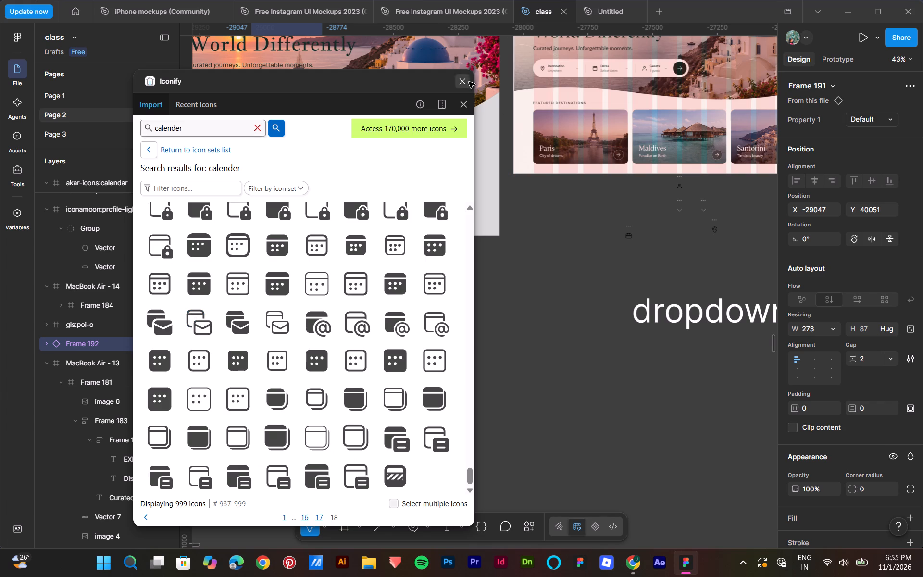
Examine the list of available plugins and widgets for one that supplies images or calendar graphics.
left_click(521, 521)
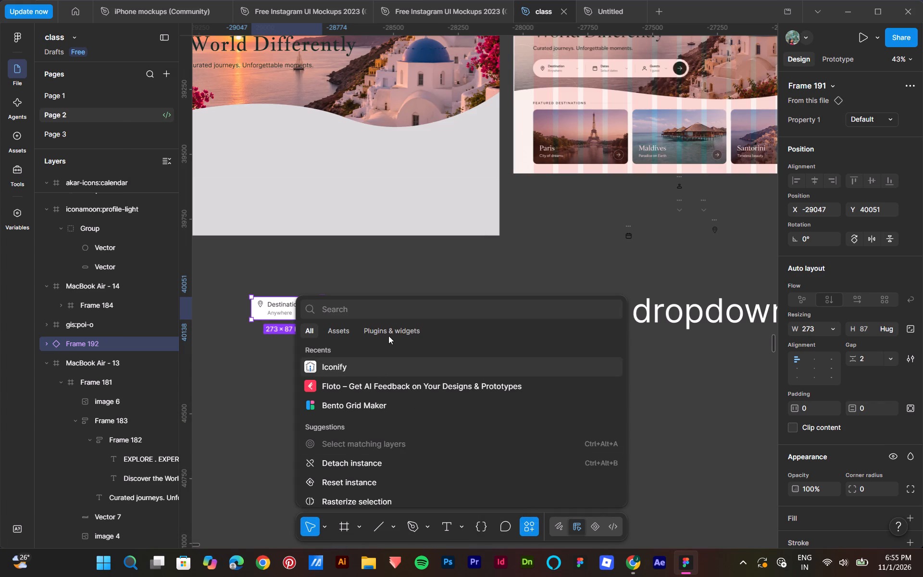
left_click(391, 330)
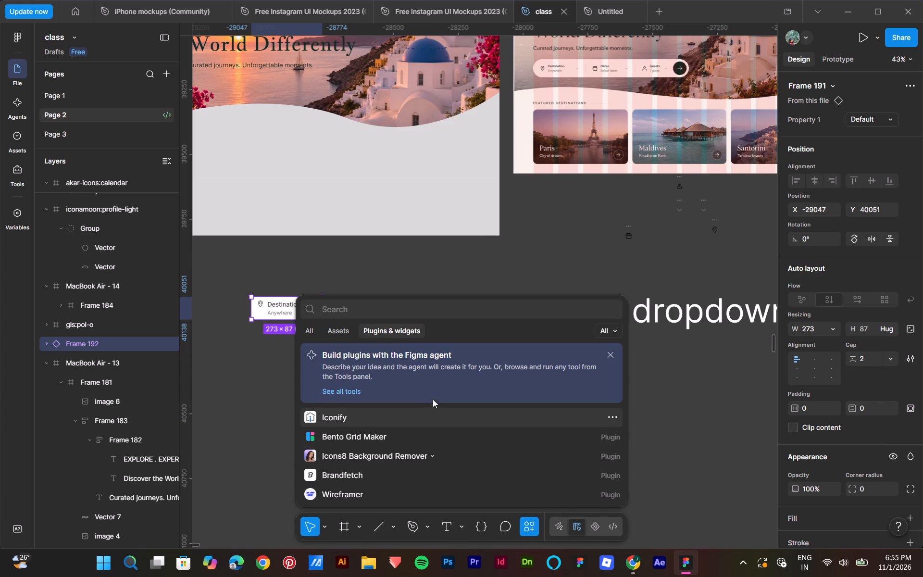
scroll(387, 452, "down", 2)
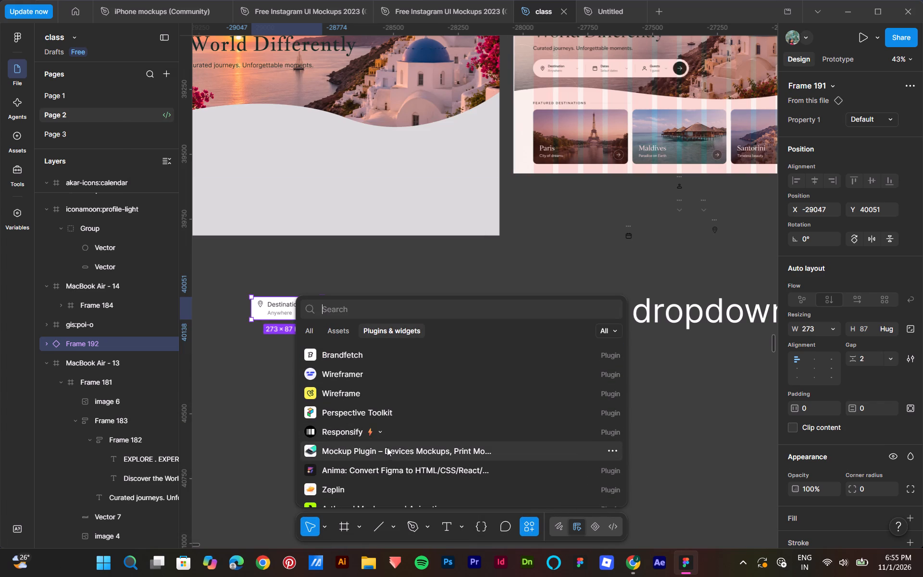
scroll(387, 446, "down", 4)
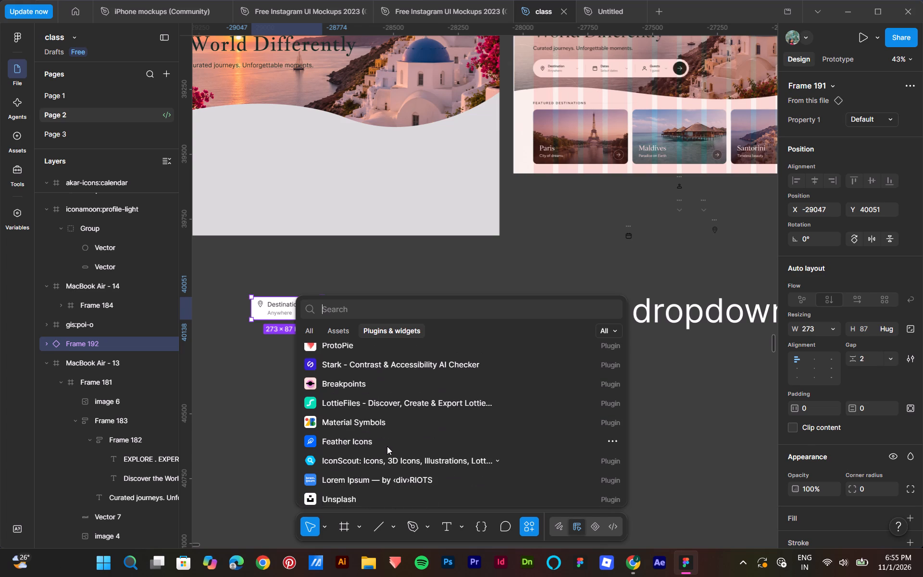
scroll(387, 446, "down", 3)
scroll(387, 449, "up", 2)
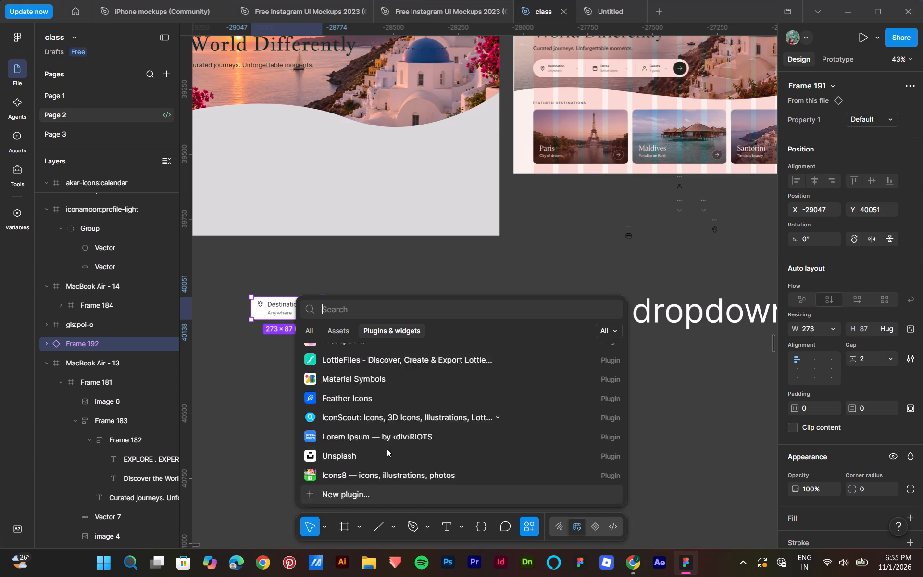
scroll(387, 449, "up", 2)
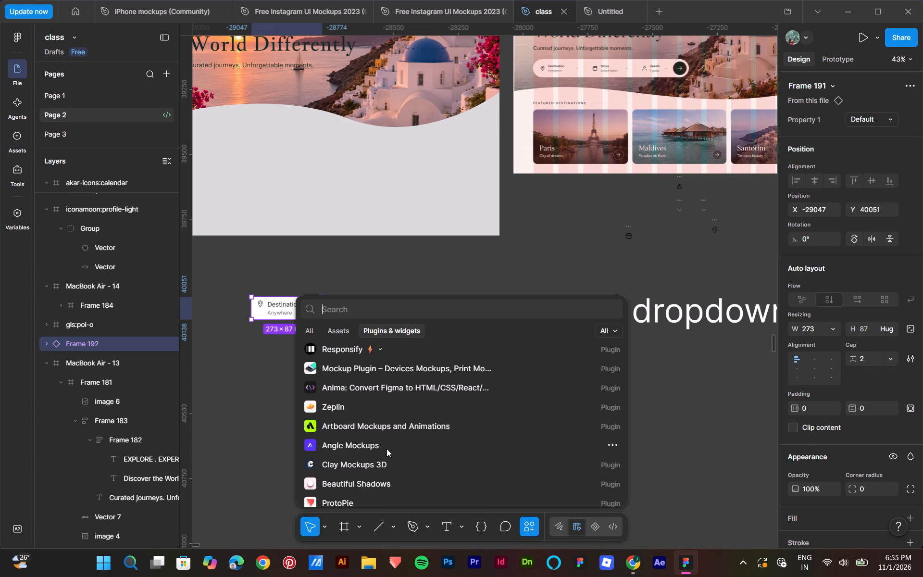
scroll(387, 449, "up", 1)
type("png")
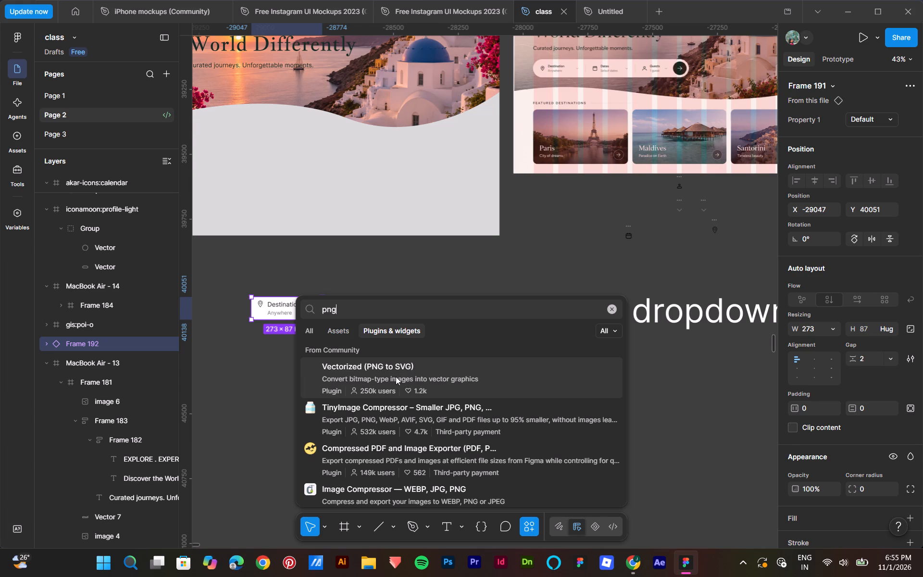
scroll(393, 392, "down", 4)
scroll(393, 392, "up", 2)
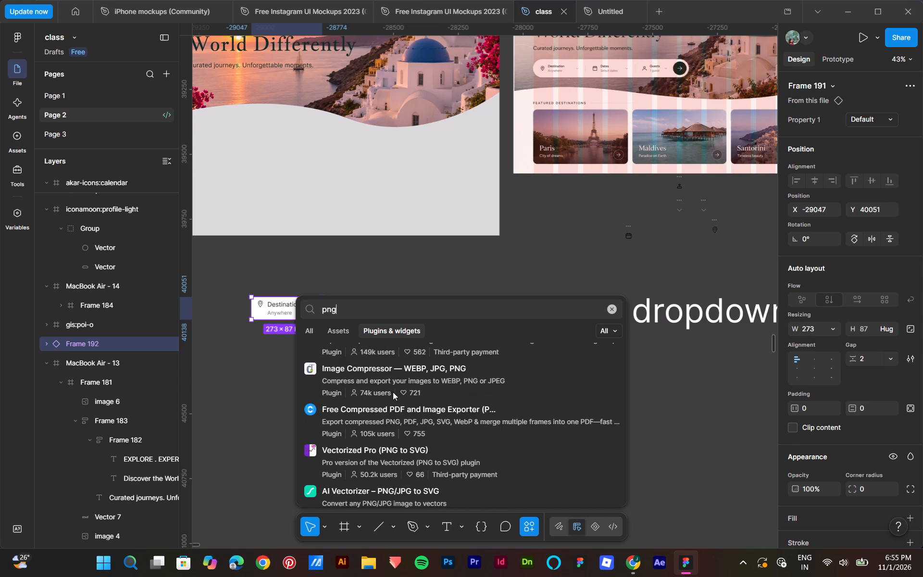
scroll(393, 392, "down", 5)
type("wing")
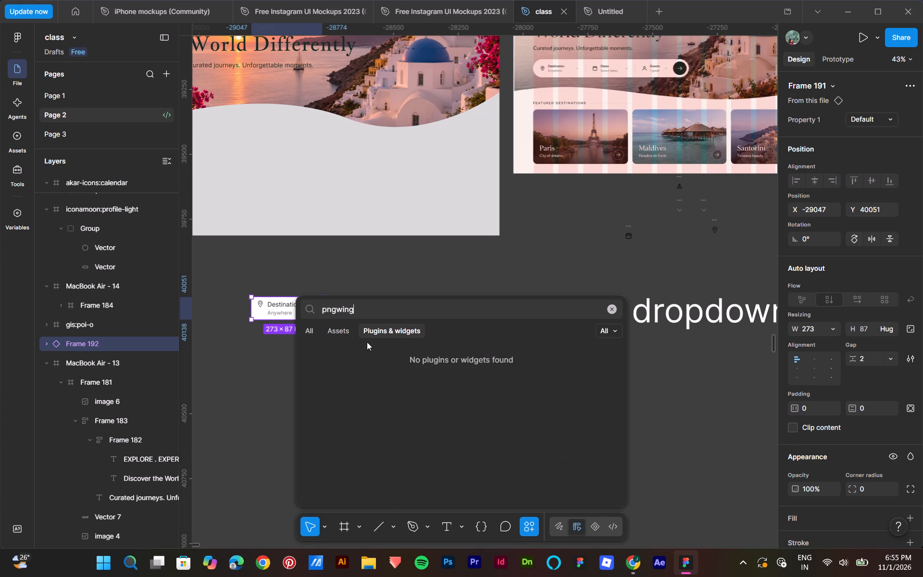
left_click(337, 311)
key("space")
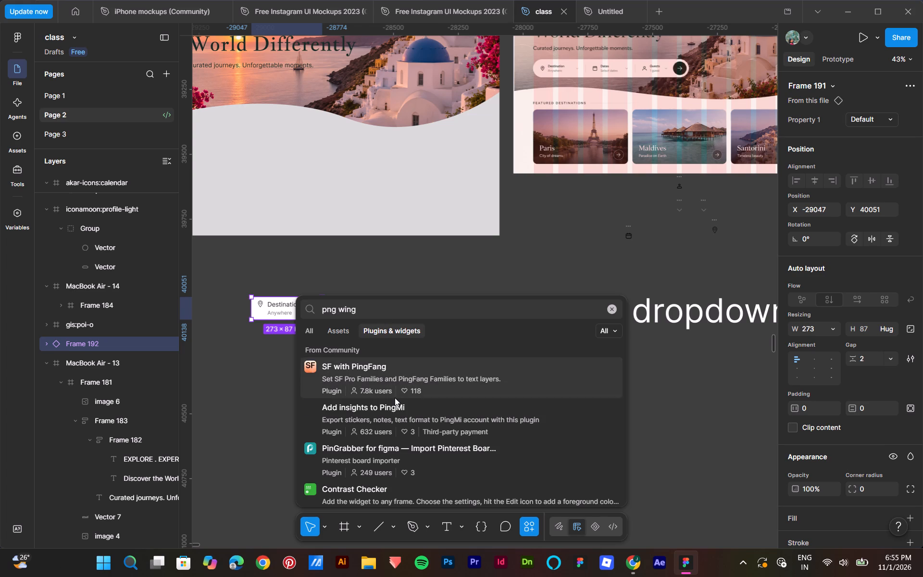
scroll(395, 398, "down", 6)
scroll(395, 398, "up", 5)
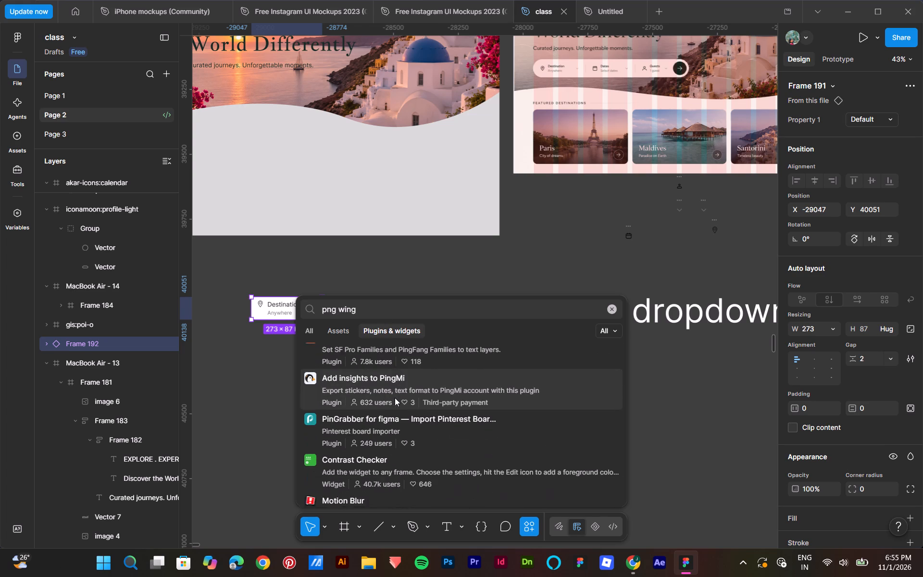
left_click(258, 441)
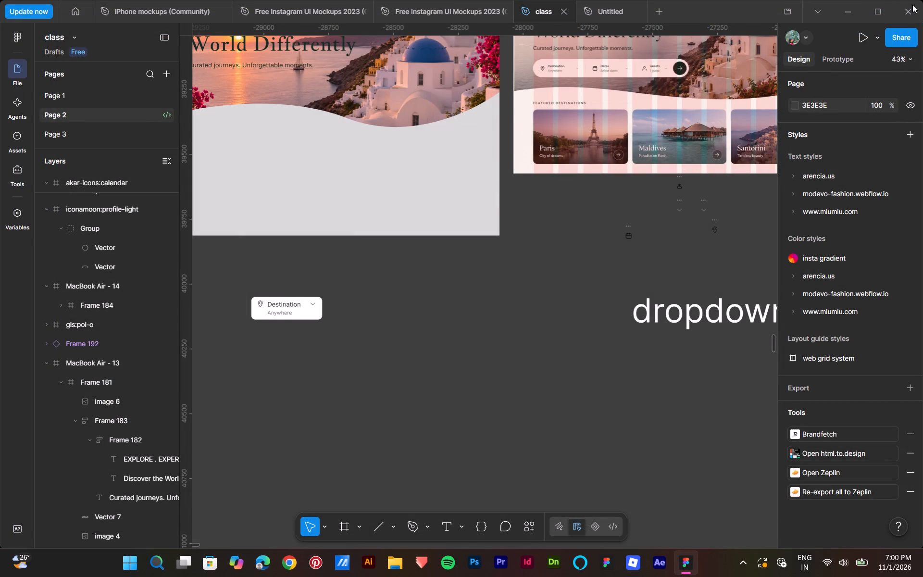
left_click(912, 4)
left_click(908, 12)
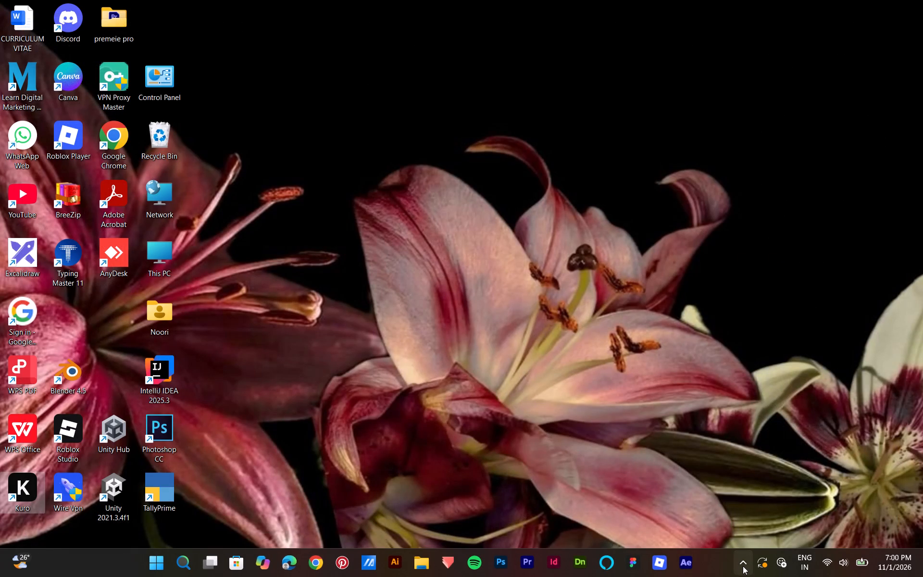
Show the hidden system tray icons on the Windows desktop.
left_click(742, 564)
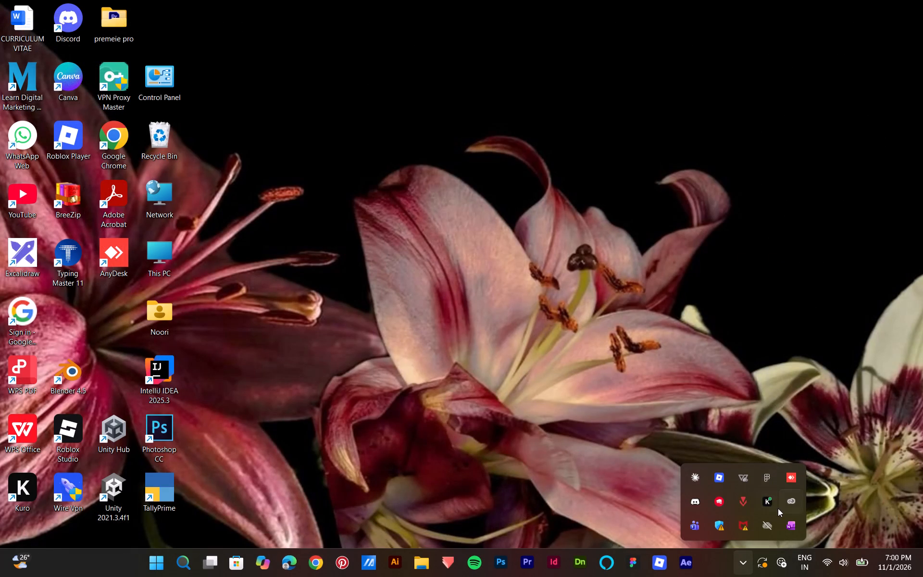